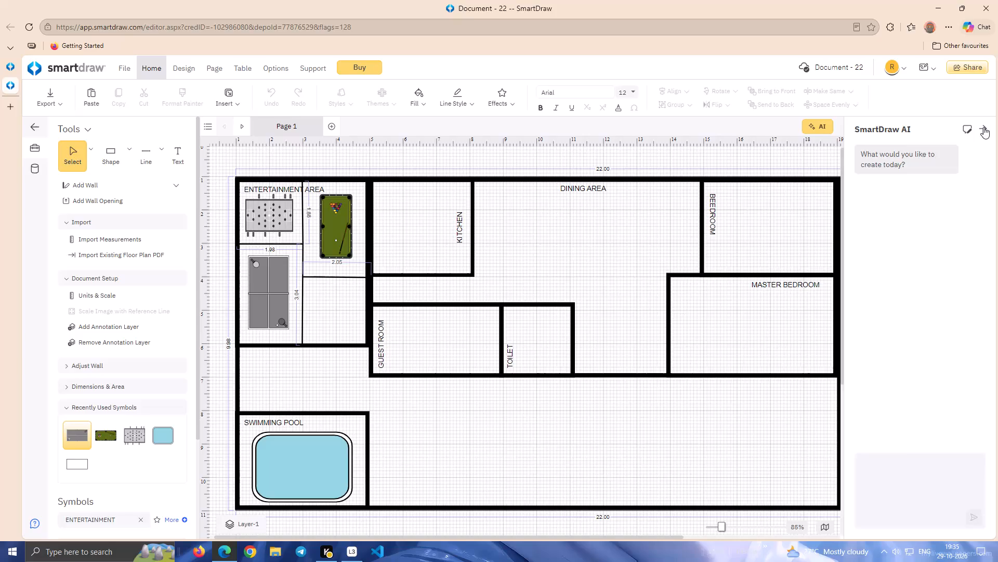
# Add a Ping Pong Table (Colored) rotated 270°, scaled to about 1.13 by 2.03, in the entertainment area's empty lower-right cell.
pyautogui.click(983, 127)
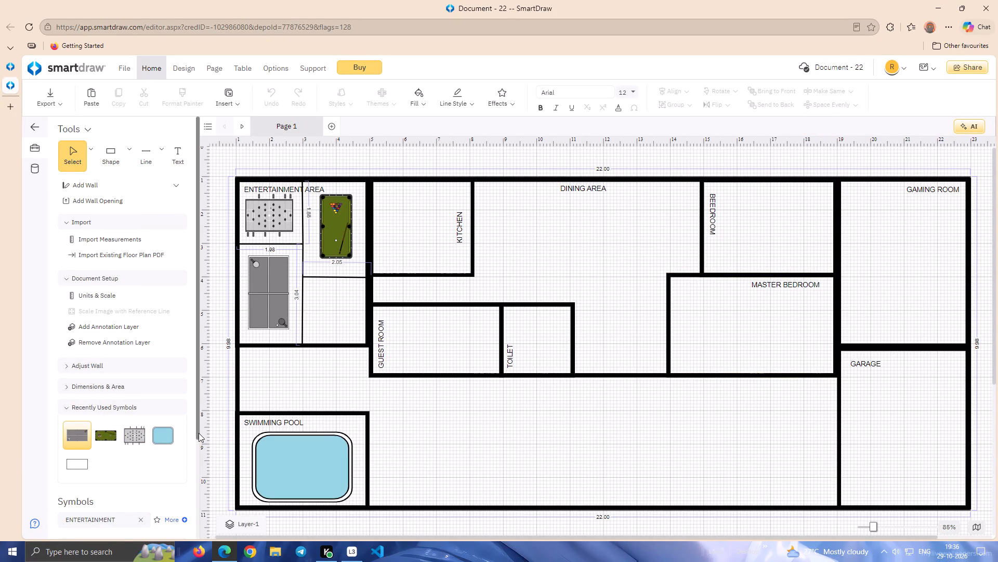
pyautogui.moveTo(199, 433); pyautogui.dragTo(201, 521)
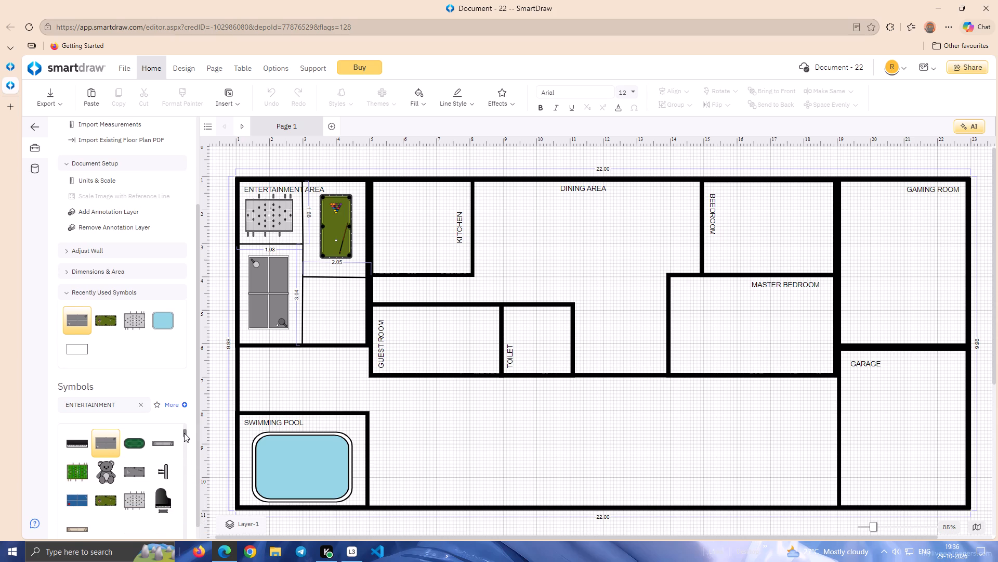
pyautogui.click(184, 433)
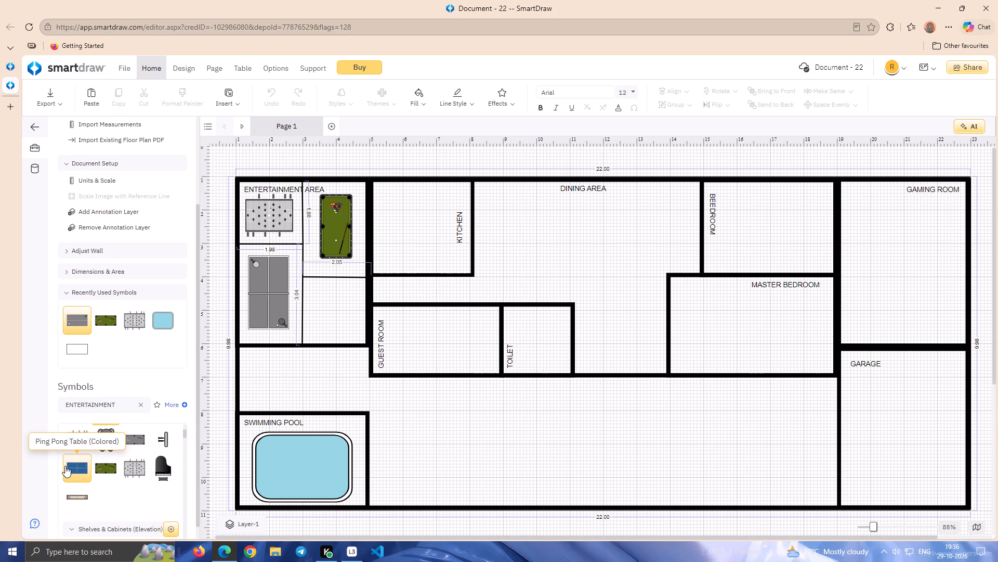
pyautogui.doubleClick(69, 466)
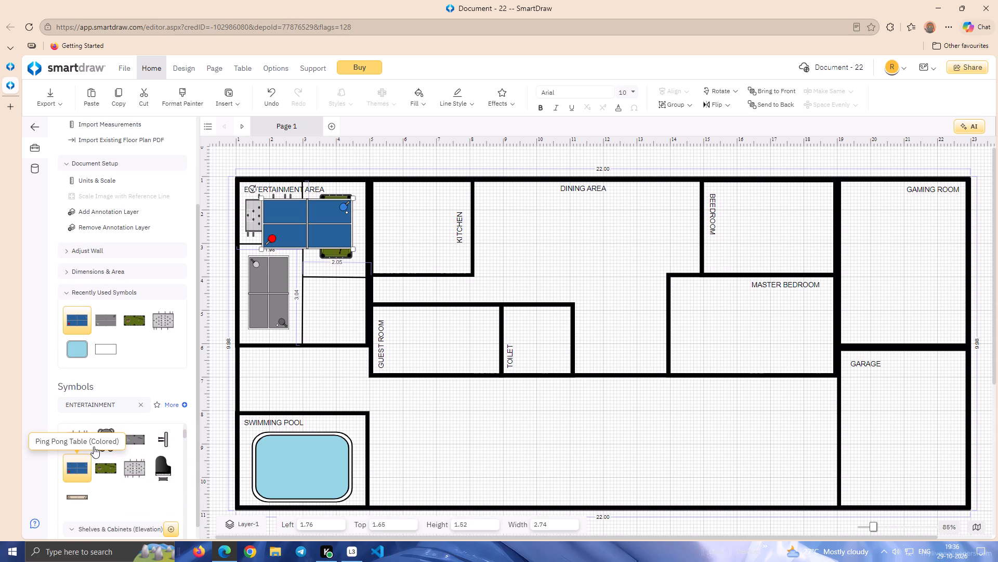
pyautogui.moveTo(262, 248); pyautogui.dragTo(281, 239)
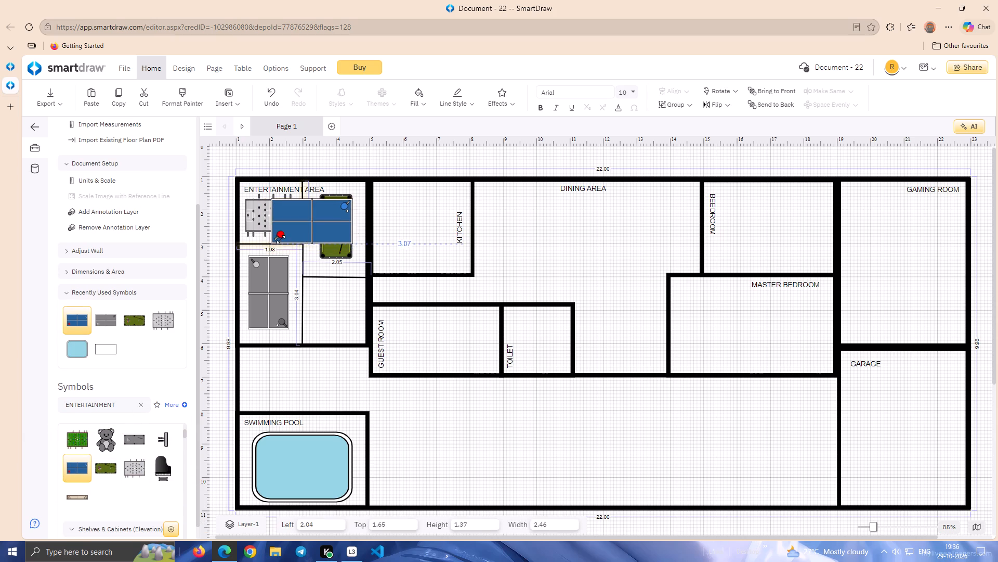
pyautogui.moveTo(281, 239); pyautogui.dragTo(285, 234)
pyautogui.moveTo(281, 188); pyautogui.dragTo(346, 188)
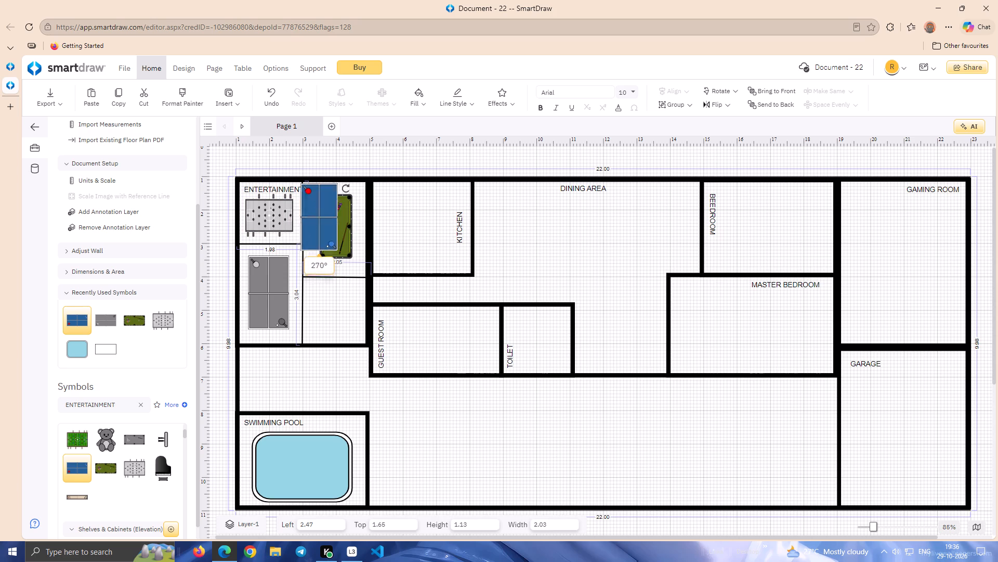
pyautogui.moveTo(346, 188); pyautogui.dragTo(343, 188)
pyautogui.moveTo(329, 211); pyautogui.dragTo(341, 285)
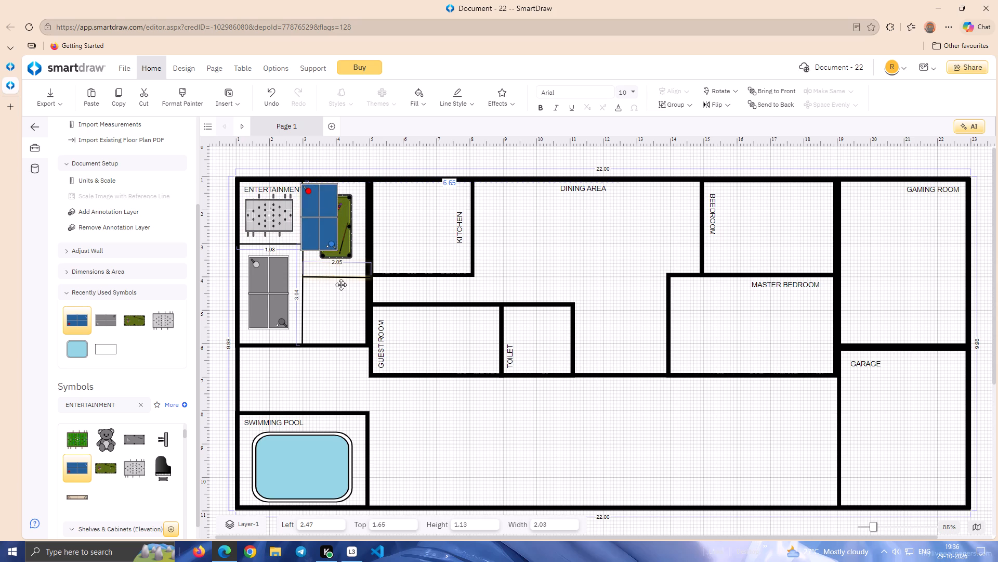
pyautogui.moveTo(341, 285); pyautogui.dragTo(342, 303)
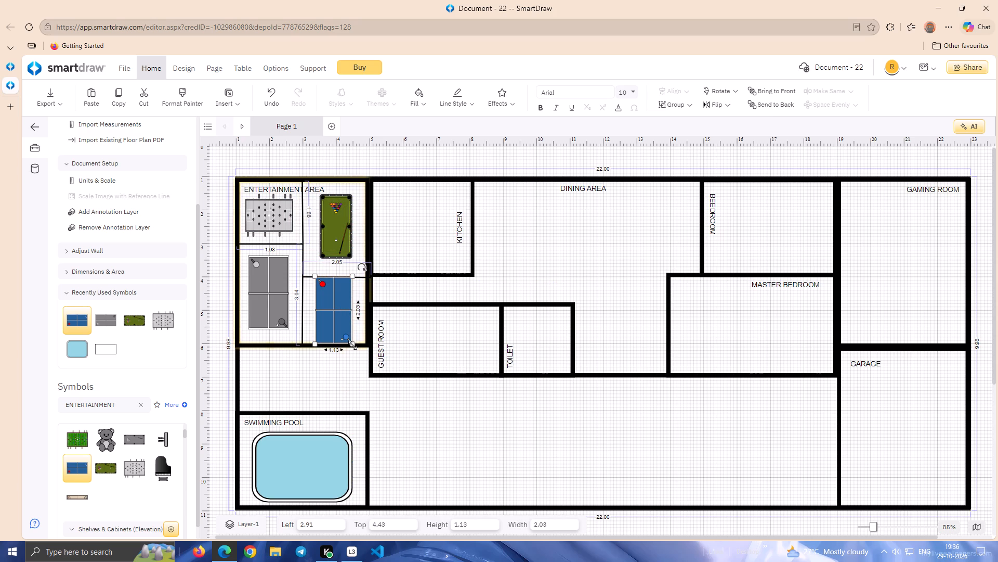
# Shrink the blue ping pong table to about 0.89 by 1.60 and centre it within its cell.
pyautogui.moveTo(352, 344); pyautogui.dragTo(346, 329)
pyautogui.moveTo(337, 307); pyautogui.dragTo(334, 313)
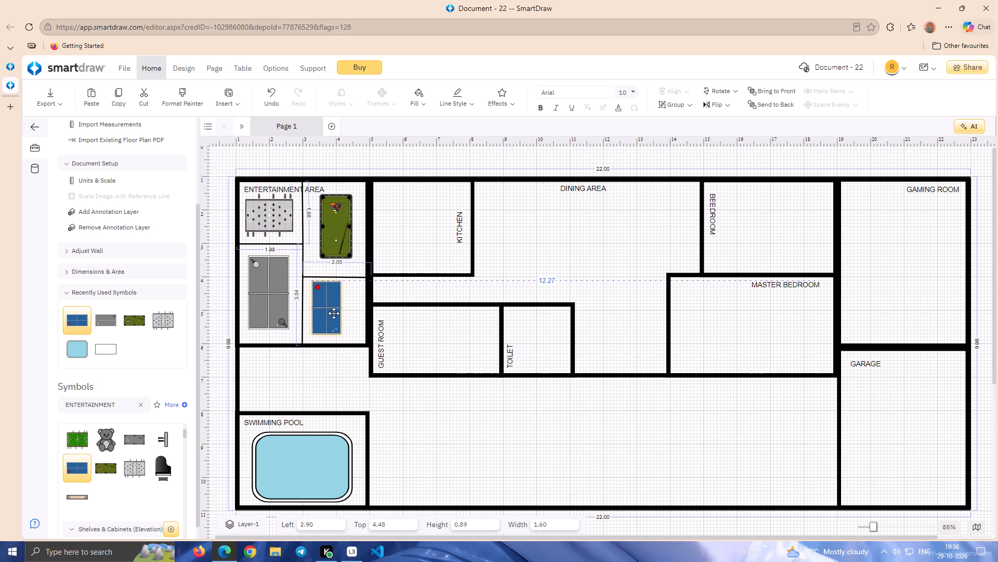
pyautogui.moveTo(334, 313); pyautogui.dragTo(336, 314)
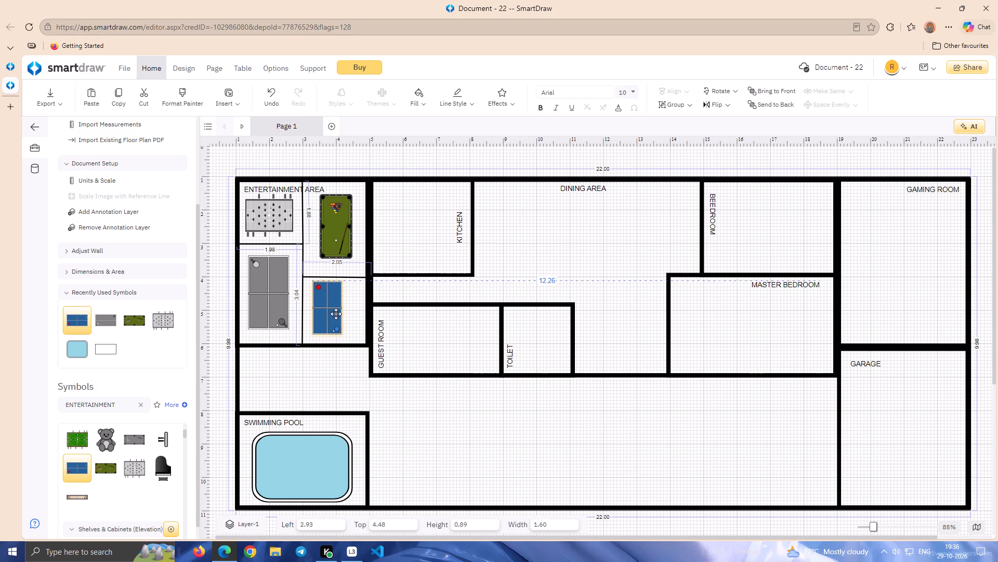
pyautogui.moveTo(336, 314); pyautogui.dragTo(341, 314)
pyautogui.click(413, 407)
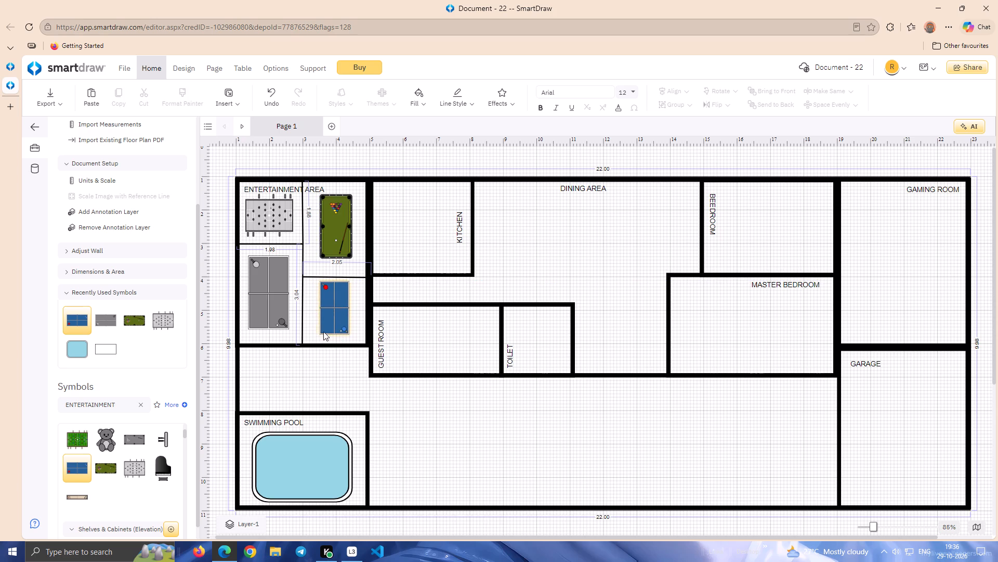
pyautogui.click(333, 304)
pyautogui.press('Down')
pyautogui.press('Down')
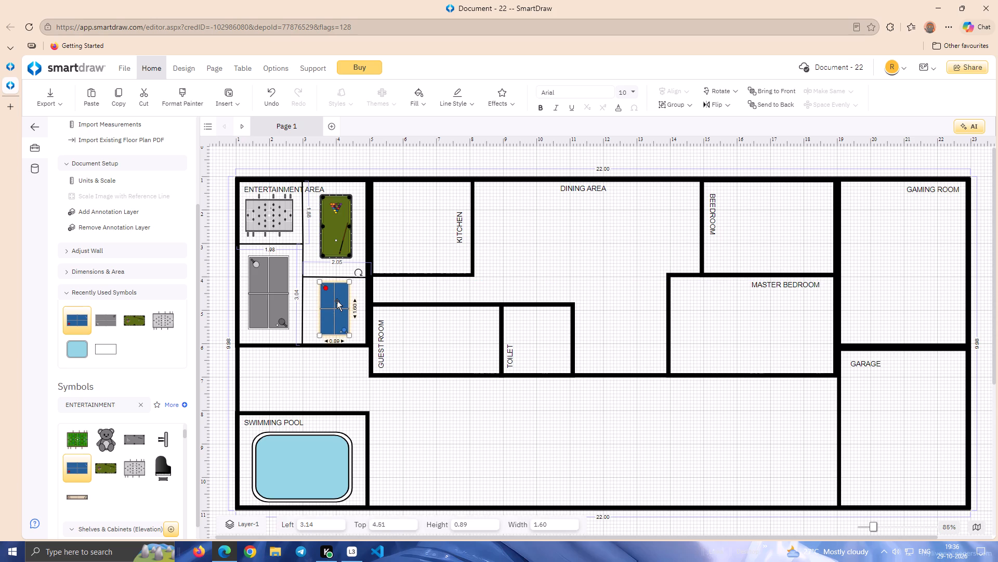
pyautogui.press('Down')
pyautogui.click(458, 454)
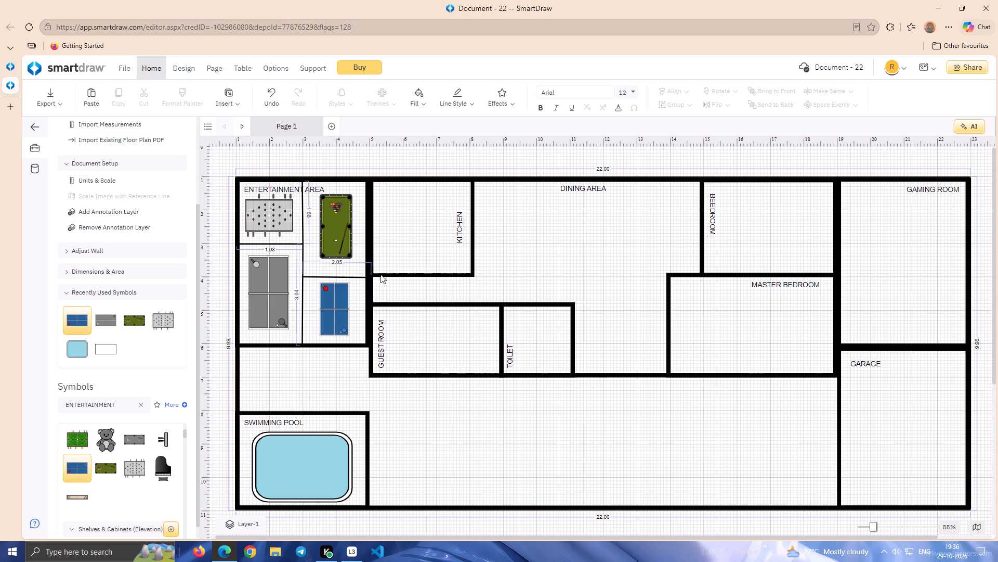
# Replace the symbol search with KITCHEN.
pyautogui.click(137, 406)
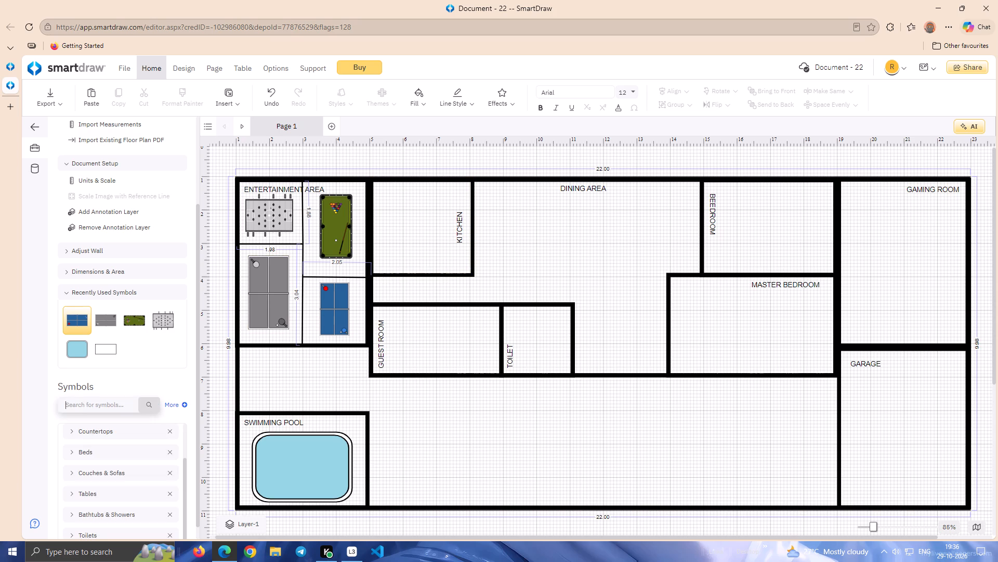
pyautogui.click(120, 406)
pyautogui.write('KITCHEN')
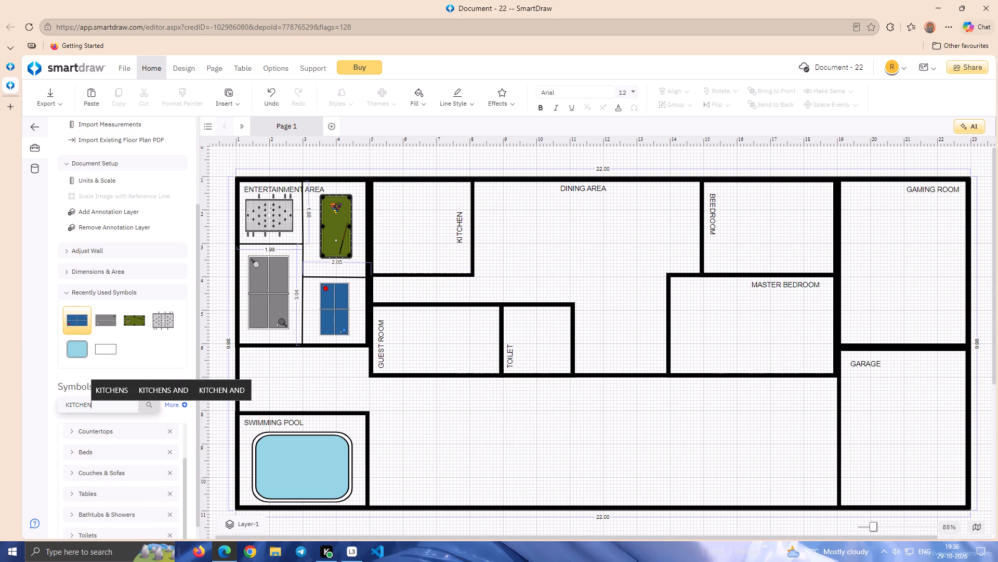
pyautogui.press('Return')
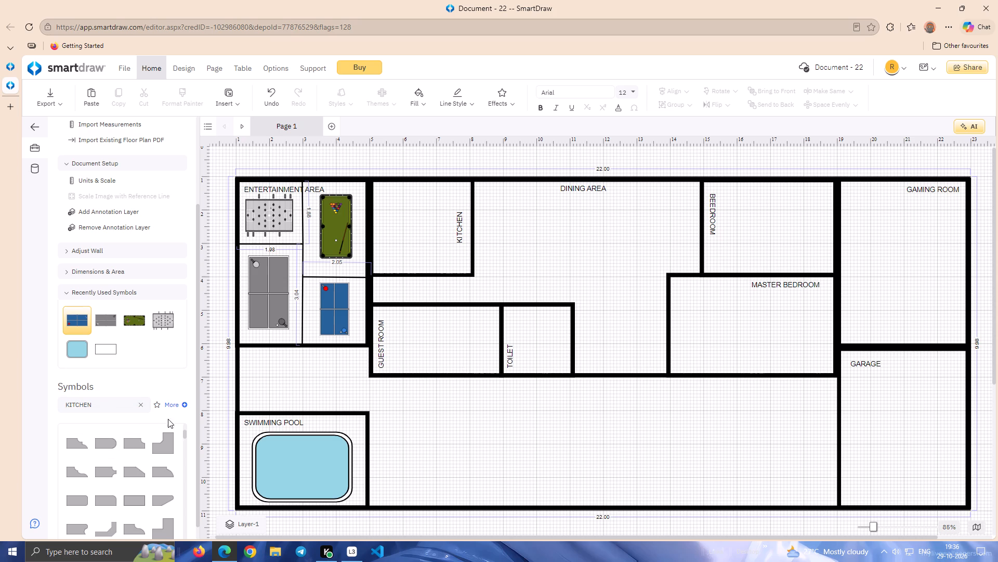
# Add a Corner Counter (46" x 46") to the kitchen, rotated half a turn, in the room's upper-left corner.
pyautogui.click(185, 432)
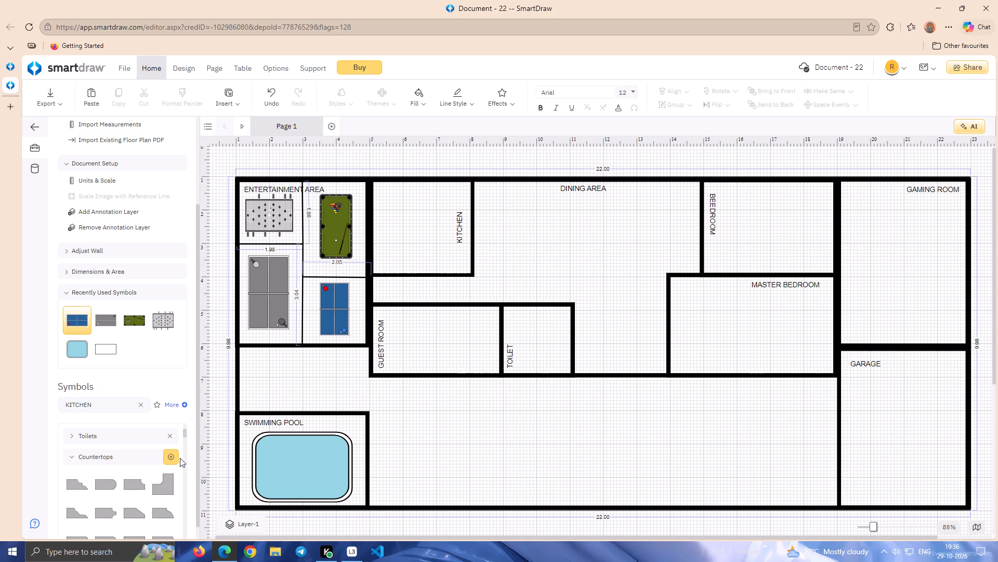
pyautogui.click(186, 430)
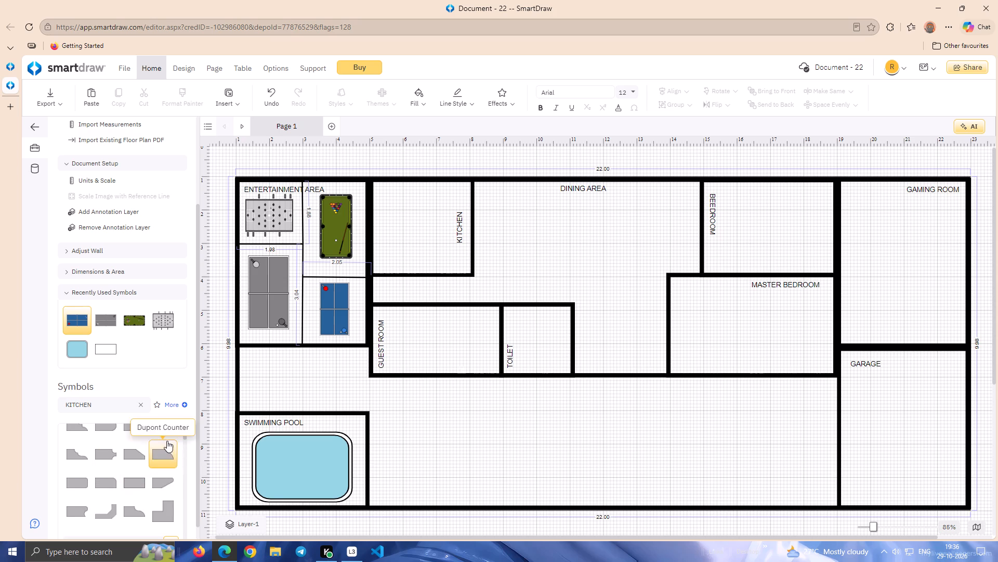
pyautogui.doubleClick(158, 510)
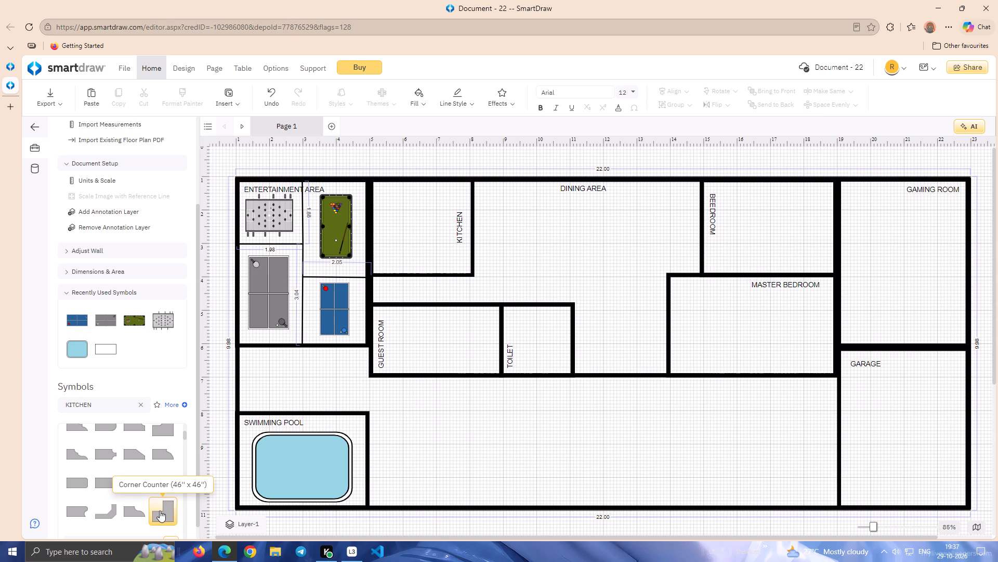
pyautogui.moveTo(160, 510); pyautogui.dragTo(405, 272)
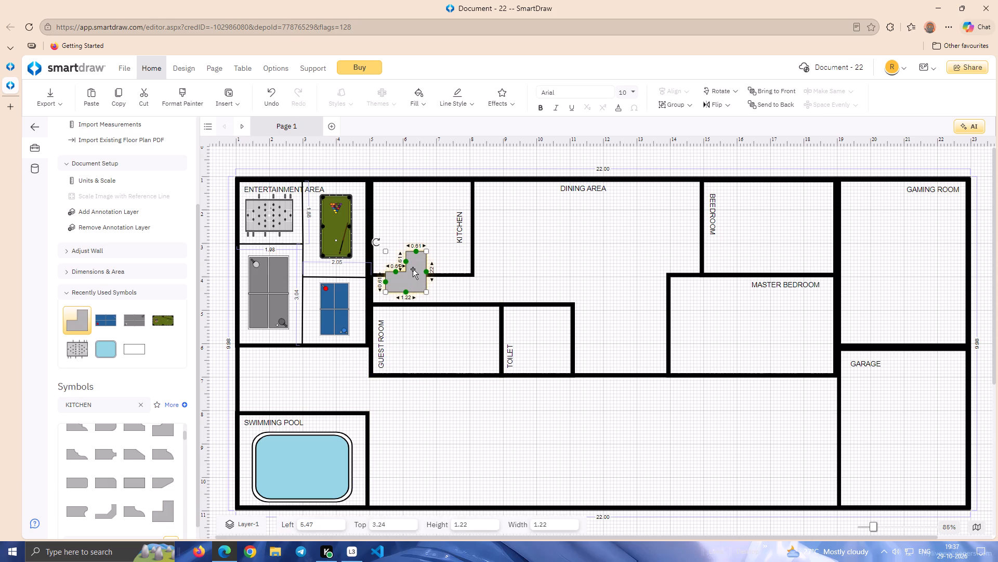
pyautogui.moveTo(372, 241); pyautogui.dragTo(443, 313)
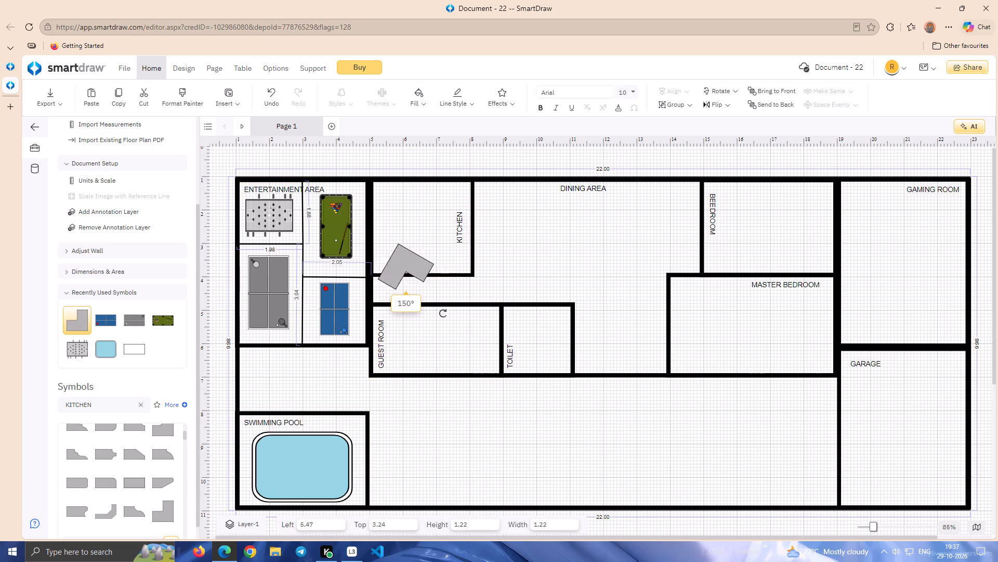
pyautogui.moveTo(443, 313); pyautogui.dragTo(448, 310)
pyautogui.moveTo(397, 266); pyautogui.dragTo(389, 197)
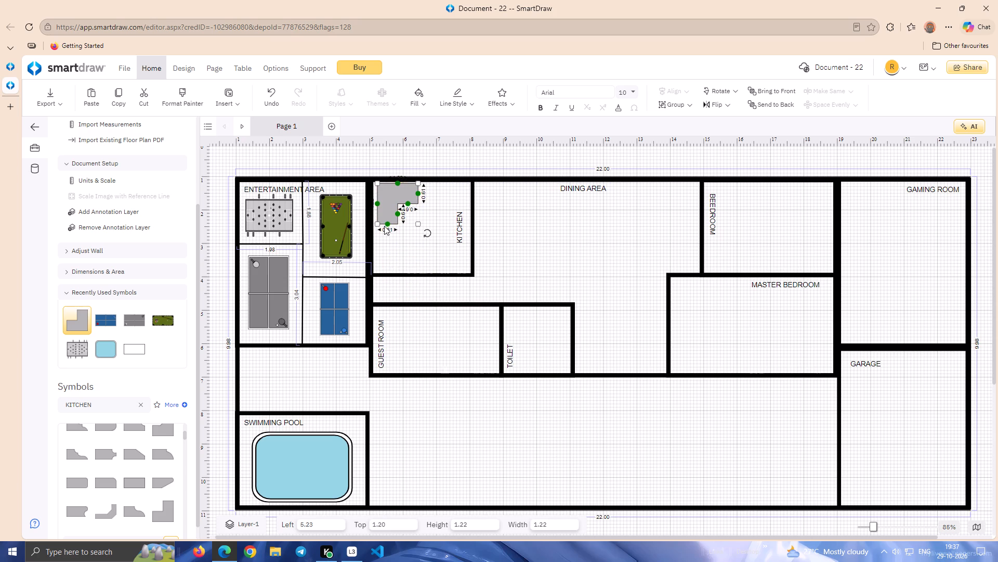
# Scale the kitchen corner counter down to about 1.05 by 1.07 and set it flush into the upper-left corner.
pyautogui.moveTo(379, 225); pyautogui.dragTo(387, 215)
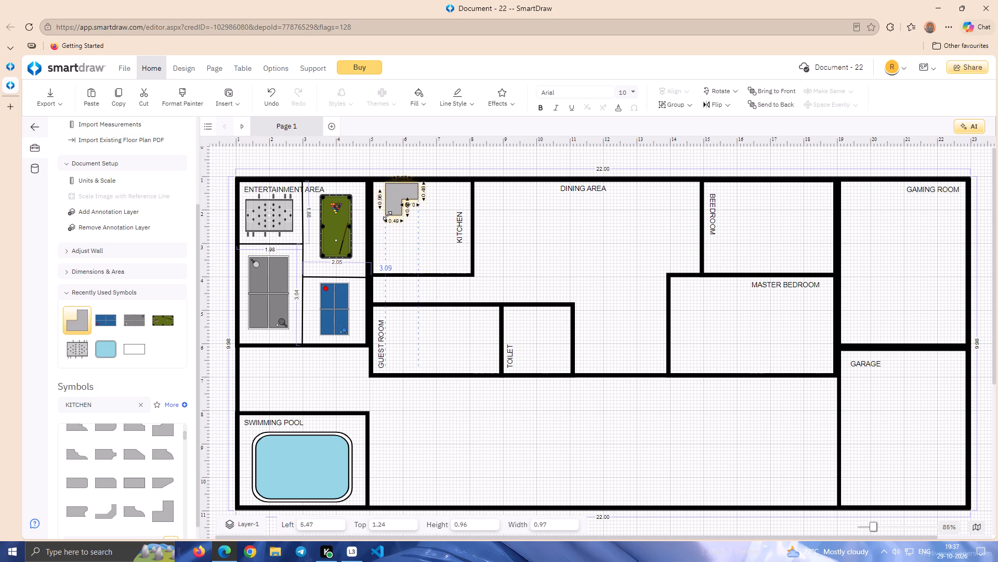
pyautogui.moveTo(387, 215); pyautogui.dragTo(383, 220)
pyautogui.moveTo(392, 209); pyautogui.dragTo(383, 208)
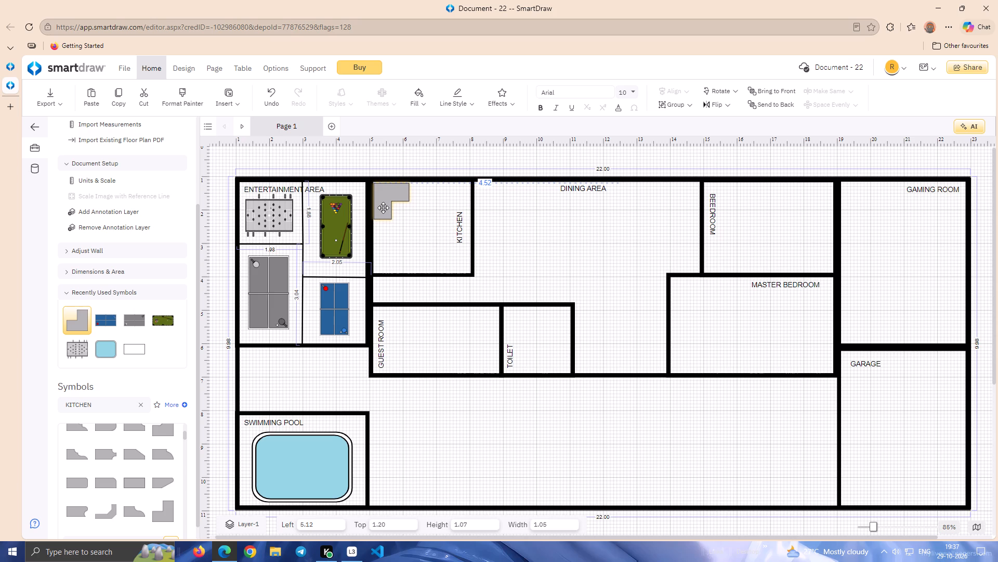
pyautogui.moveTo(383, 208); pyautogui.dragTo(383, 209)
pyautogui.click(406, 236)
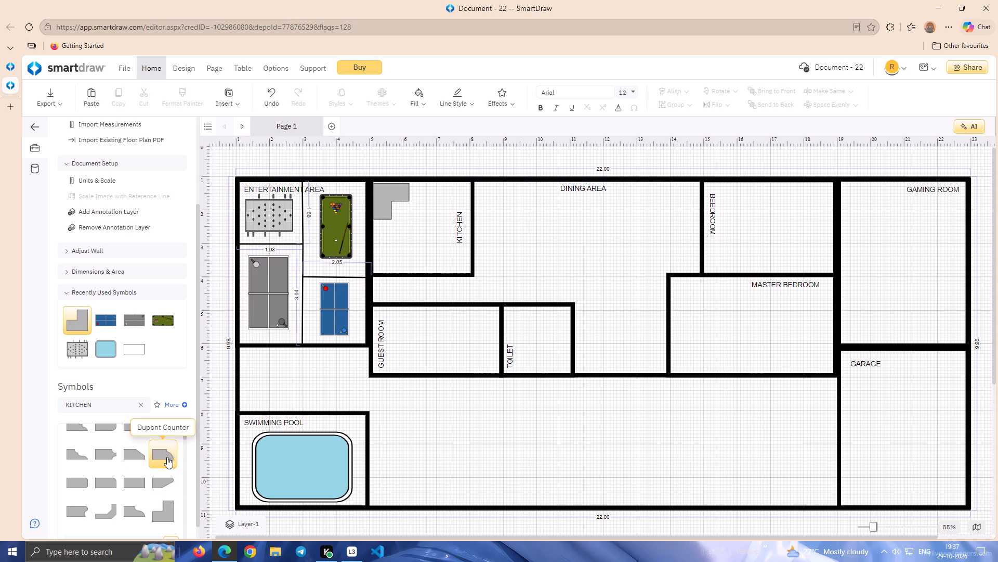
# Add a second Corner Counter (46" x 46") rotated 270° against the kitchen's left wall, directly below the first counter.
pyautogui.doubleClick(158, 501)
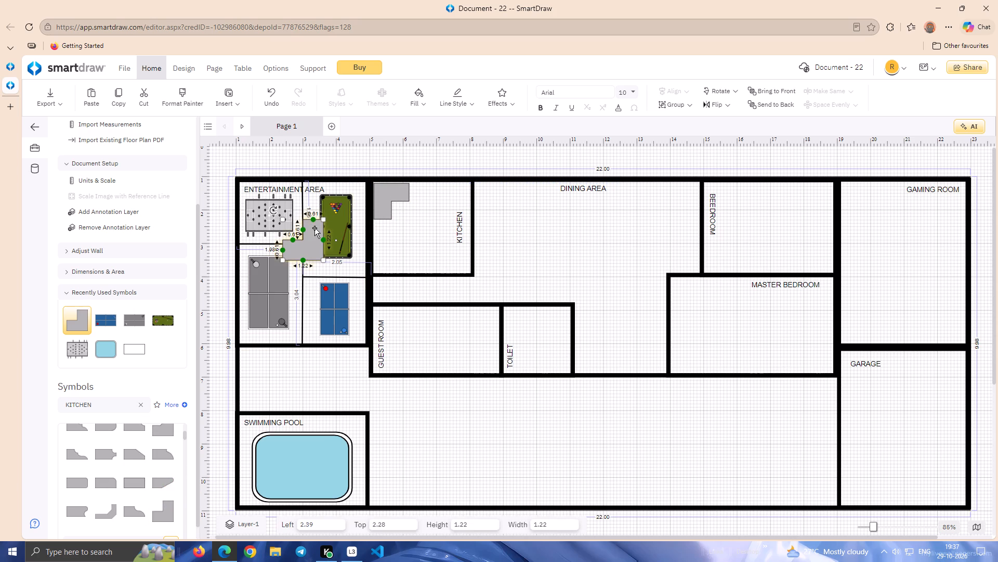
pyautogui.moveTo(273, 211); pyautogui.dragTo(278, 259)
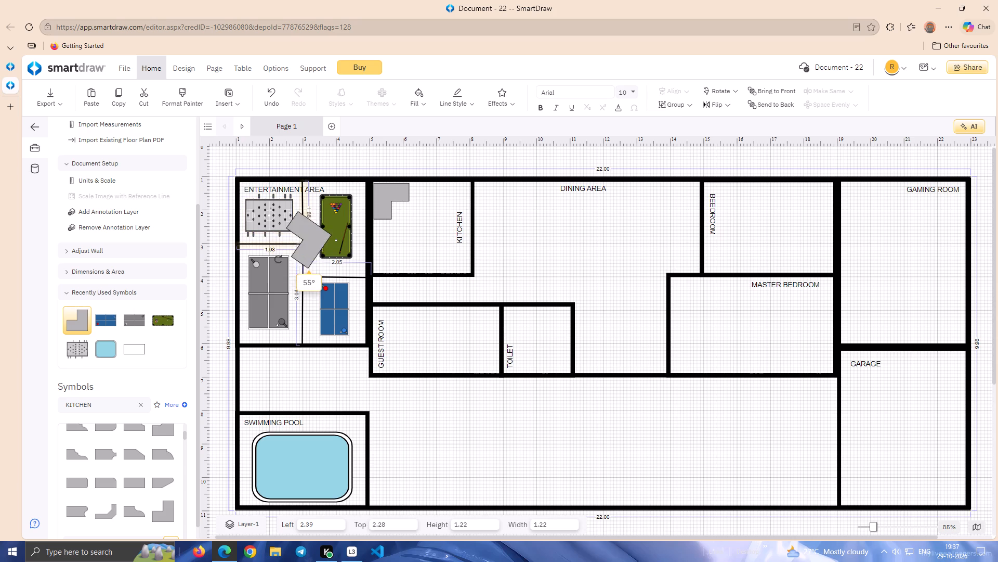
pyautogui.moveTo(278, 259); pyautogui.dragTo(345, 200)
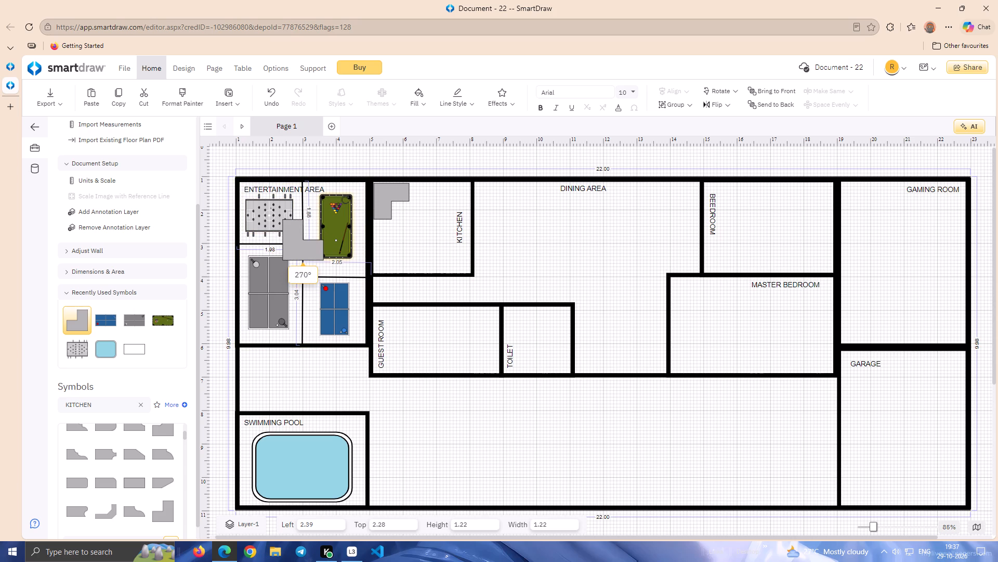
pyautogui.moveTo(345, 200); pyautogui.dragTo(344, 200)
pyautogui.moveTo(299, 251); pyautogui.dragTo(388, 257)
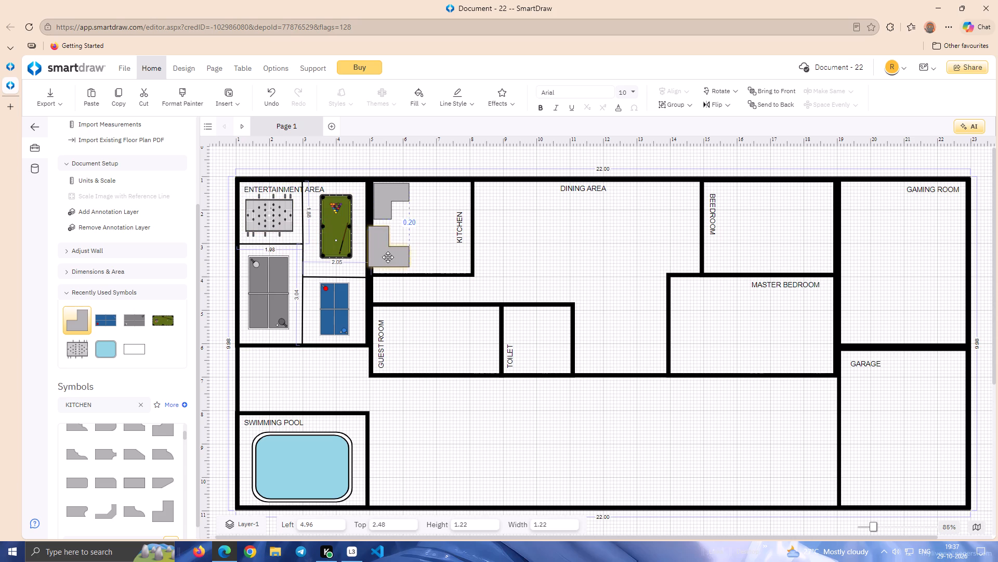
pyautogui.moveTo(388, 257); pyautogui.dragTo(390, 251)
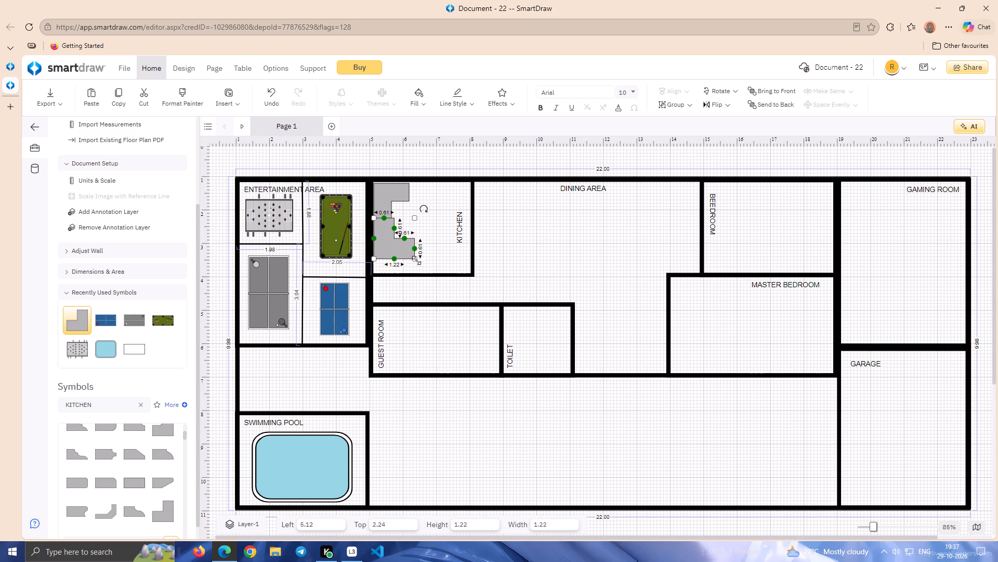
# Resize the second corner counter to about 1.06 by 1.35 and nudge it flush with the left wall and first counter.
pyautogui.moveTo(416, 259); pyautogui.dragTo(409, 264)
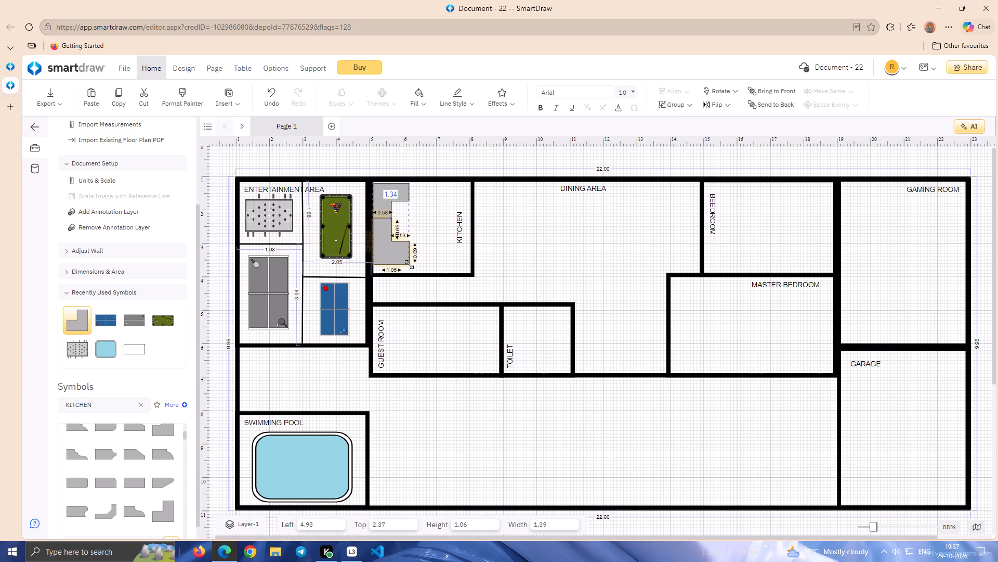
pyautogui.moveTo(409, 264); pyautogui.dragTo(409, 263)
pyautogui.click(395, 257)
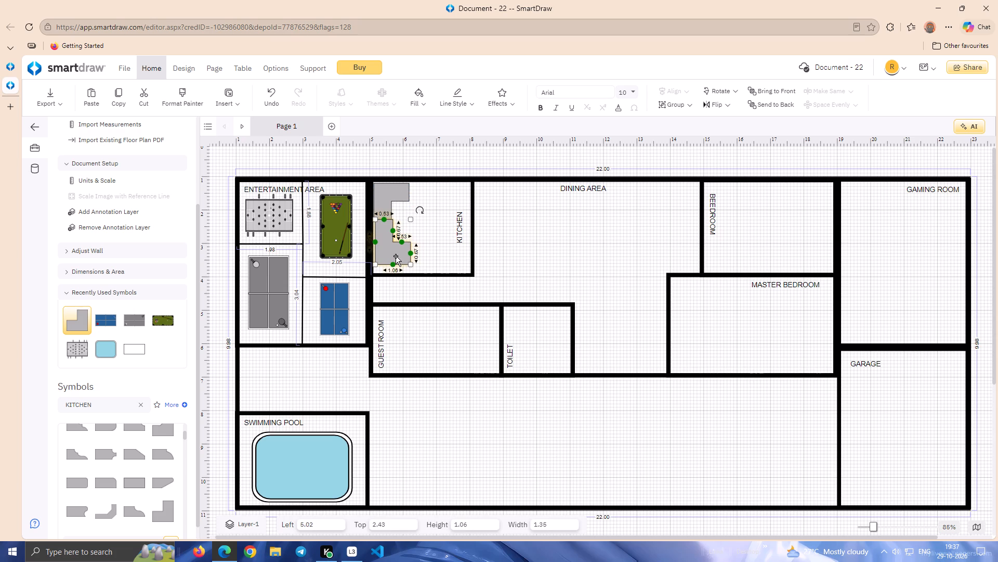
pyautogui.press('Left')
pyautogui.press('Left')
pyautogui.press('Left')
pyautogui.press('Left')
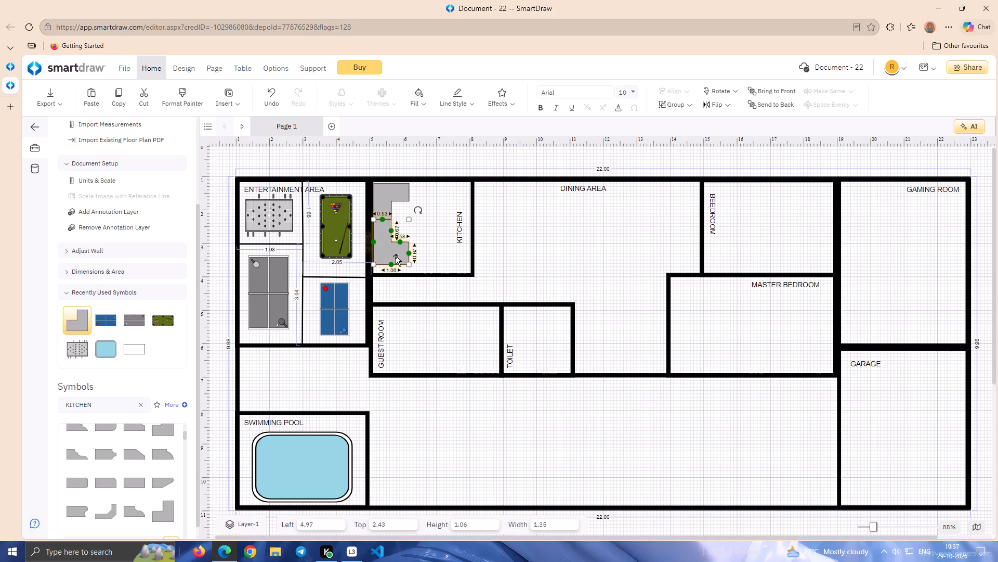
pyautogui.press('Down')
pyautogui.press('Left')
pyautogui.press('Right')
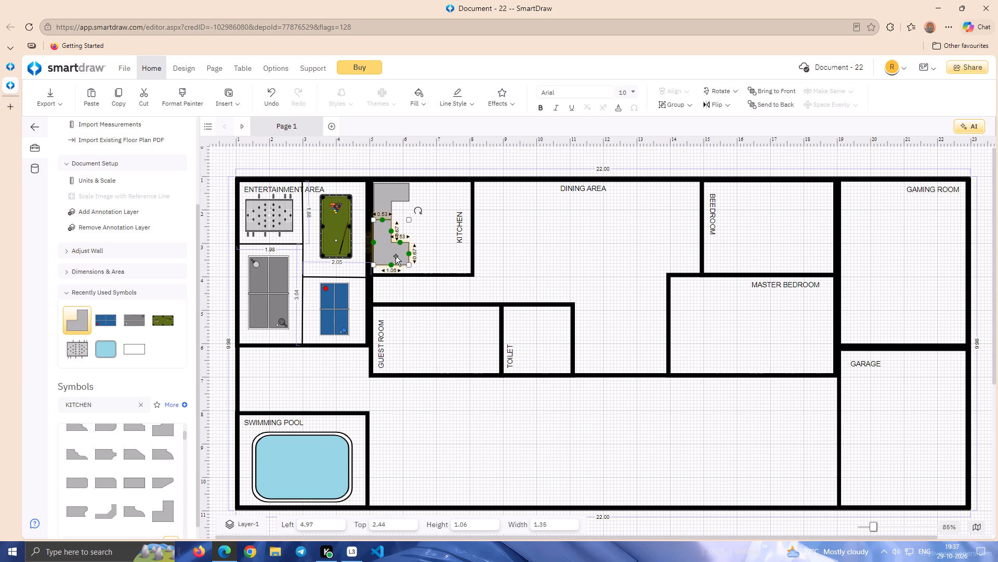
# Fine-tune the lower kitchen corner counter's position so it sits flush against the left wall and the upper counter.
pyautogui.press('Down')
pyautogui.press('Down')
pyautogui.press('Up')
pyautogui.press('Up')
pyautogui.press('Right')
pyautogui.press('Down')
pyautogui.press('Left')
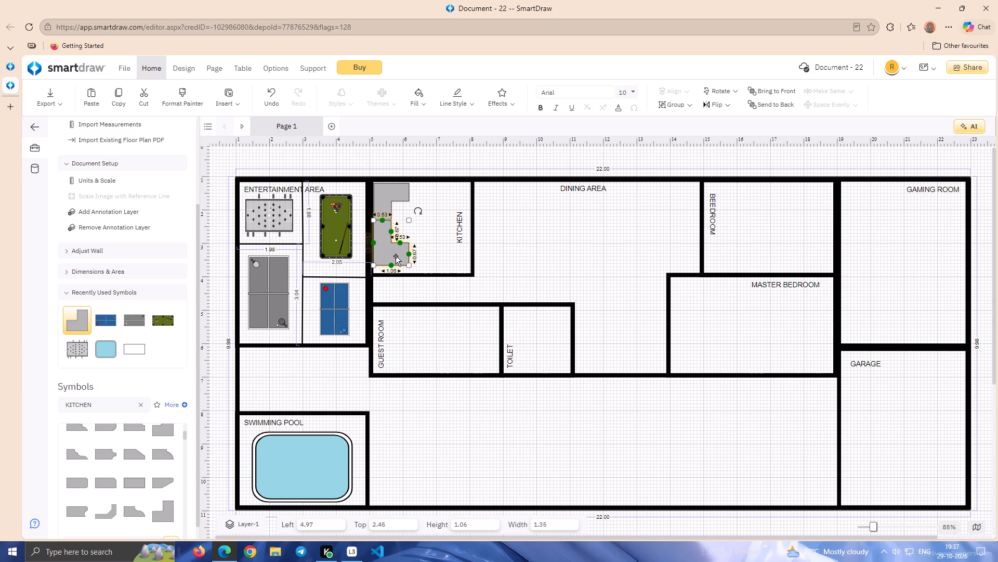
pyautogui.click(436, 245)
pyautogui.click(390, 250)
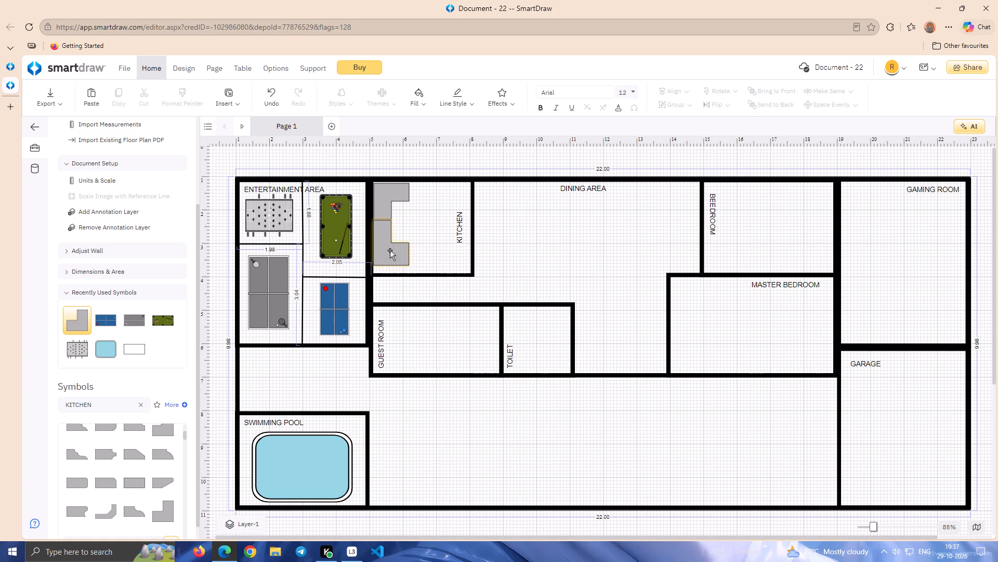
pyautogui.click(428, 229)
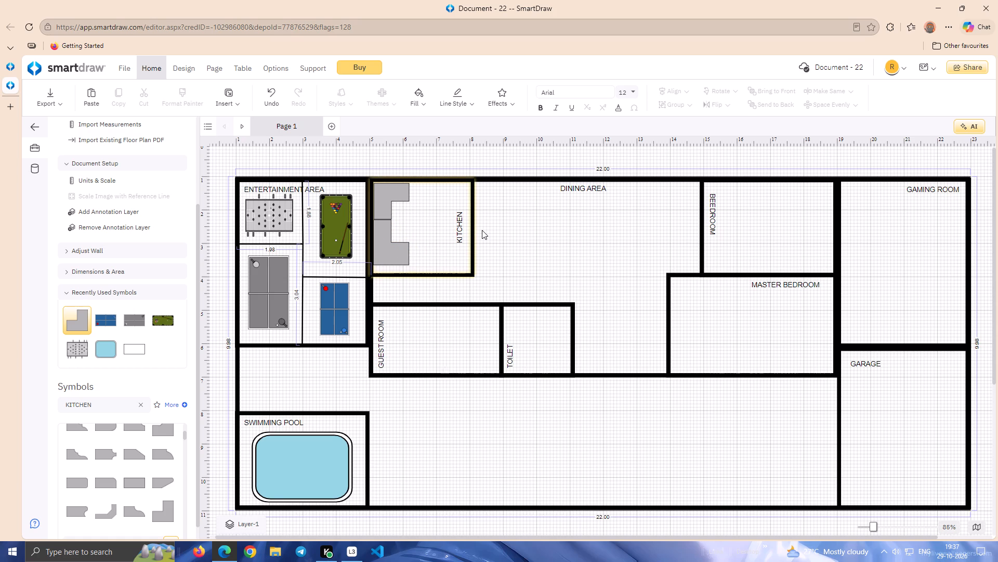
# Nudge the upper kitchen corner counter slightly up and left, tight into the room's upper-left corner.
pyautogui.click(388, 188)
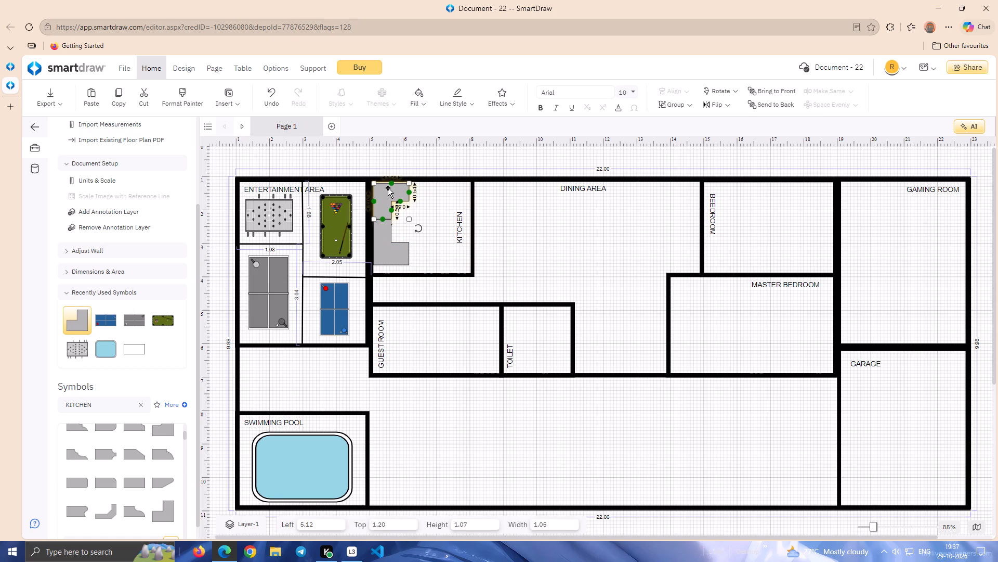
pyautogui.press('Left')
pyautogui.press('Up')
pyautogui.click(413, 218)
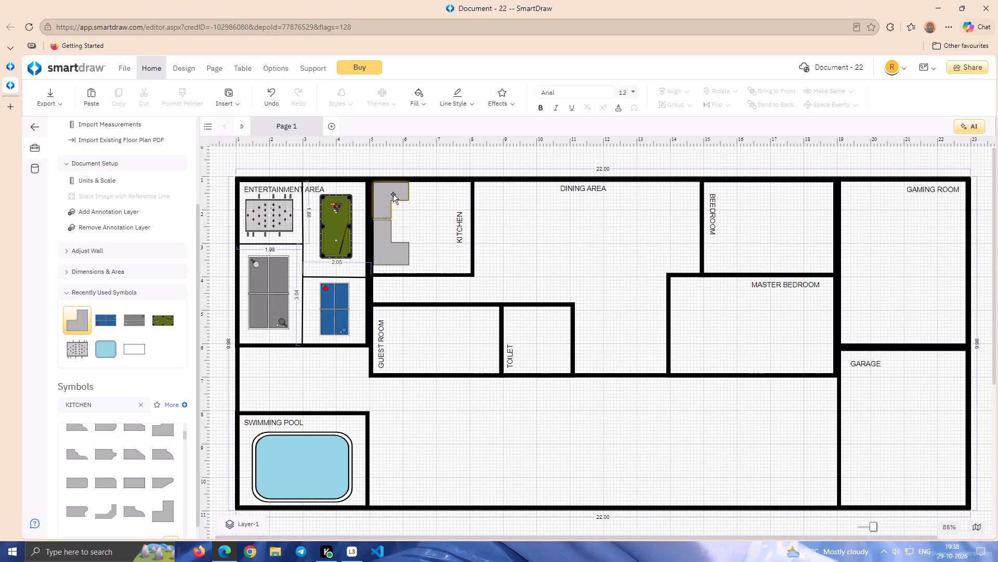
pyautogui.click(393, 194)
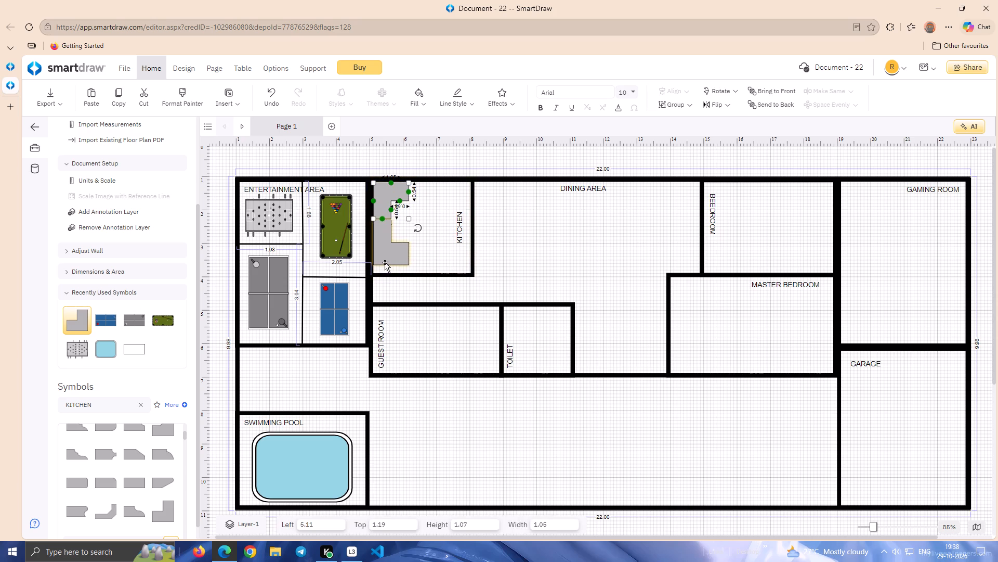
pyautogui.click(387, 261)
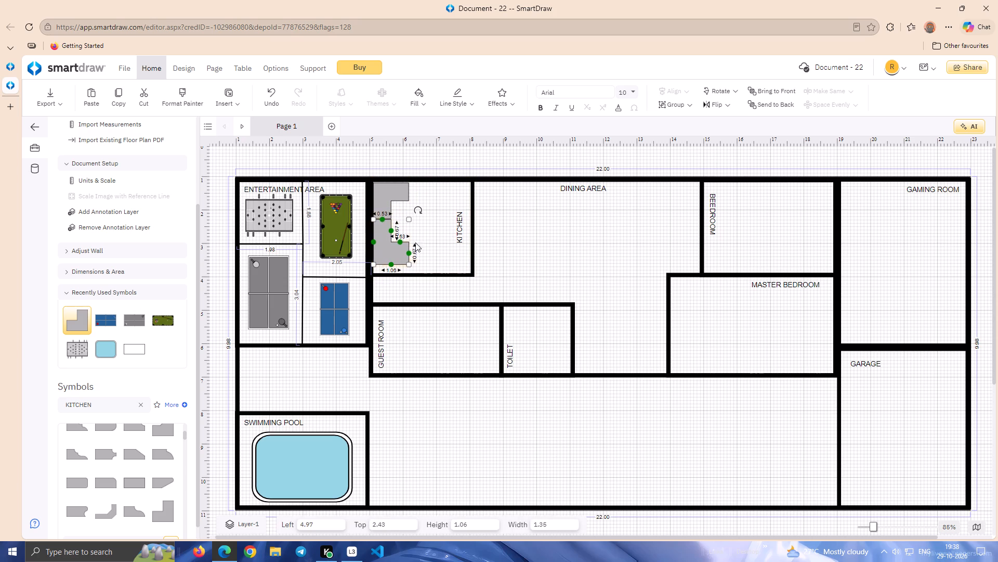
pyautogui.click(441, 236)
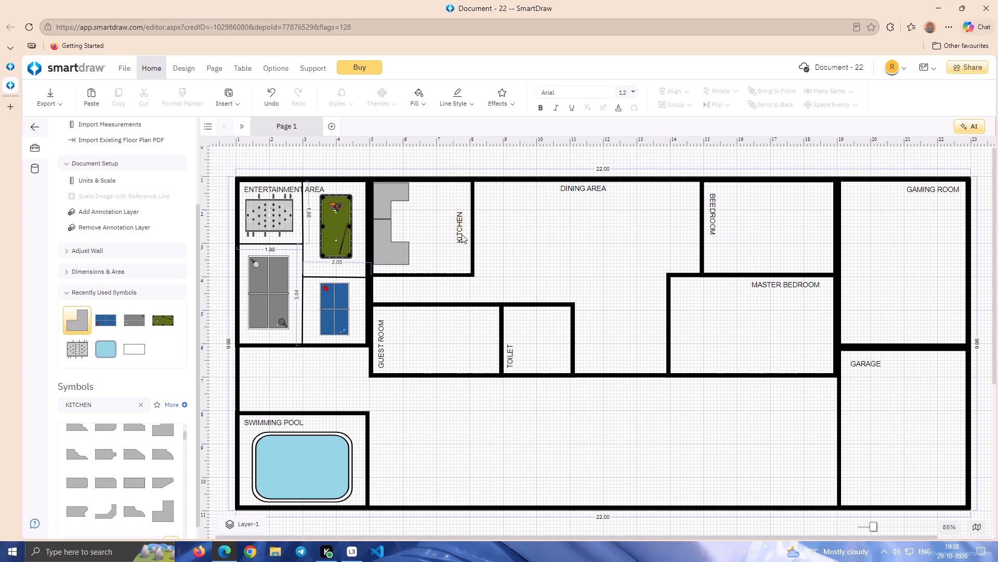
pyautogui.click(462, 234)
pyautogui.click(430, 267)
# Add a Range - 6 Burners symbol from the kitchen symbols and rotate it 90°.
pyautogui.moveTo(183, 435); pyautogui.dragTo(183, 438)
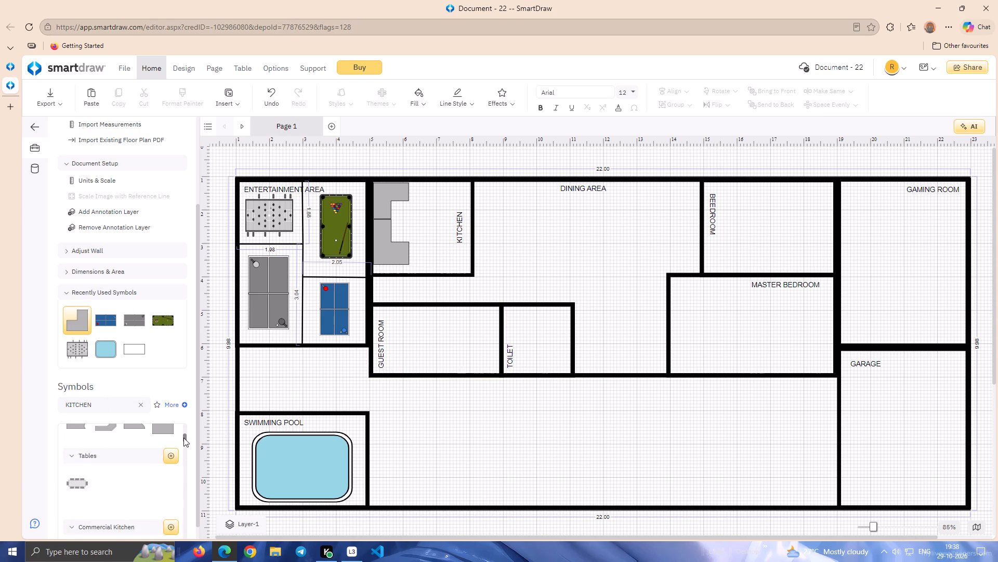
pyautogui.moveTo(183, 438); pyautogui.dragTo(184, 443)
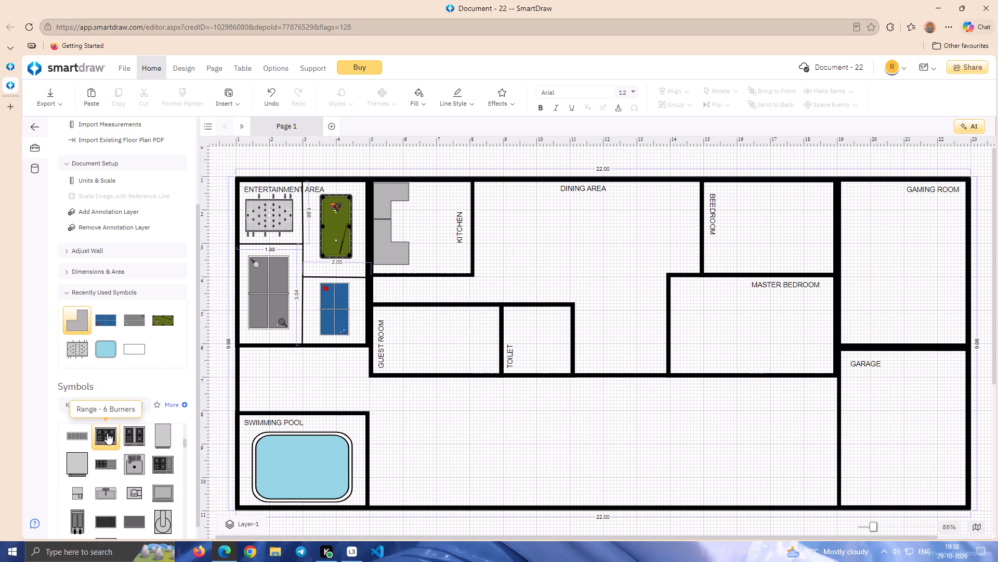
pyautogui.doubleClick(107, 433)
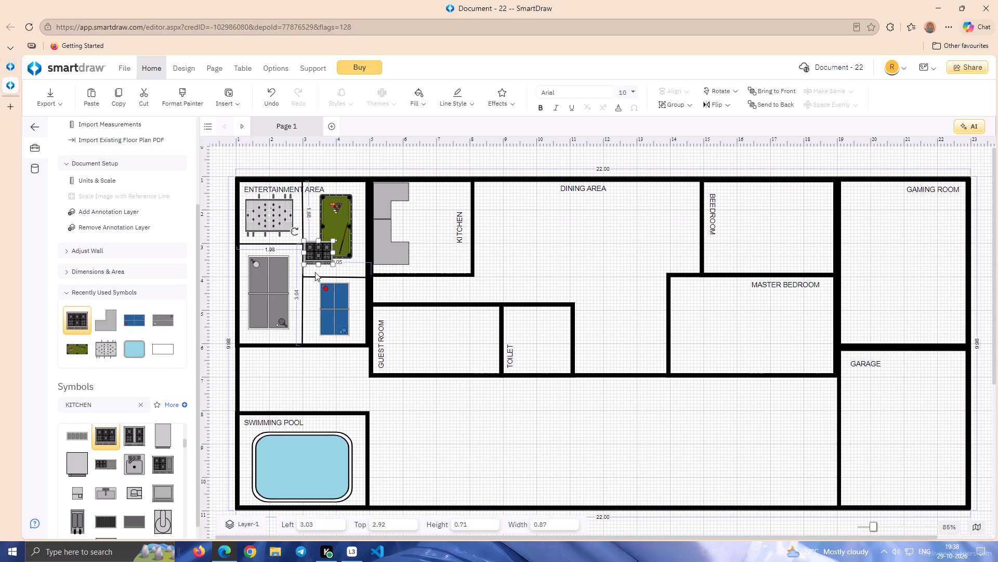
pyautogui.moveTo(292, 231); pyautogui.dragTo(292, 294)
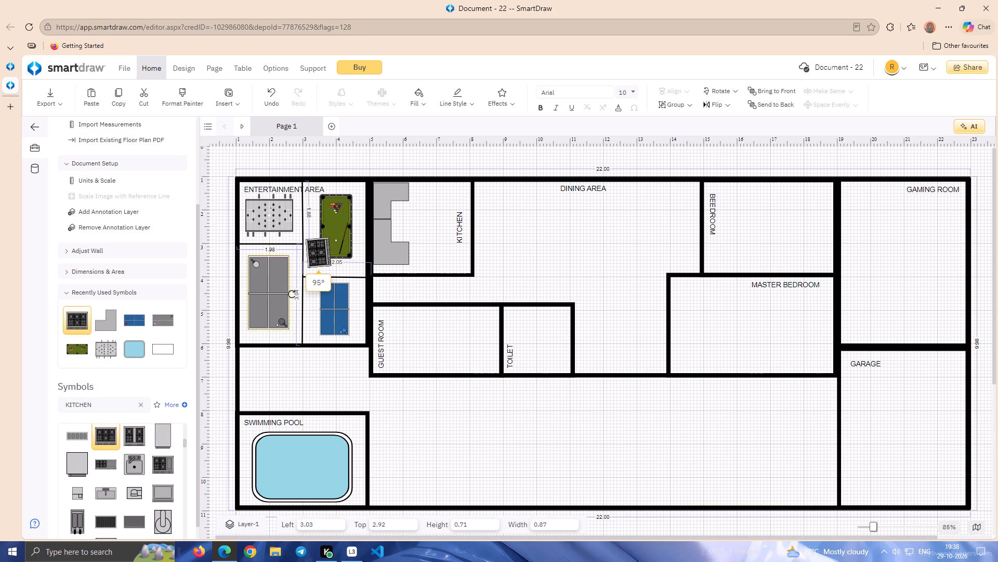
pyautogui.moveTo(292, 294); pyautogui.dragTo(285, 292)
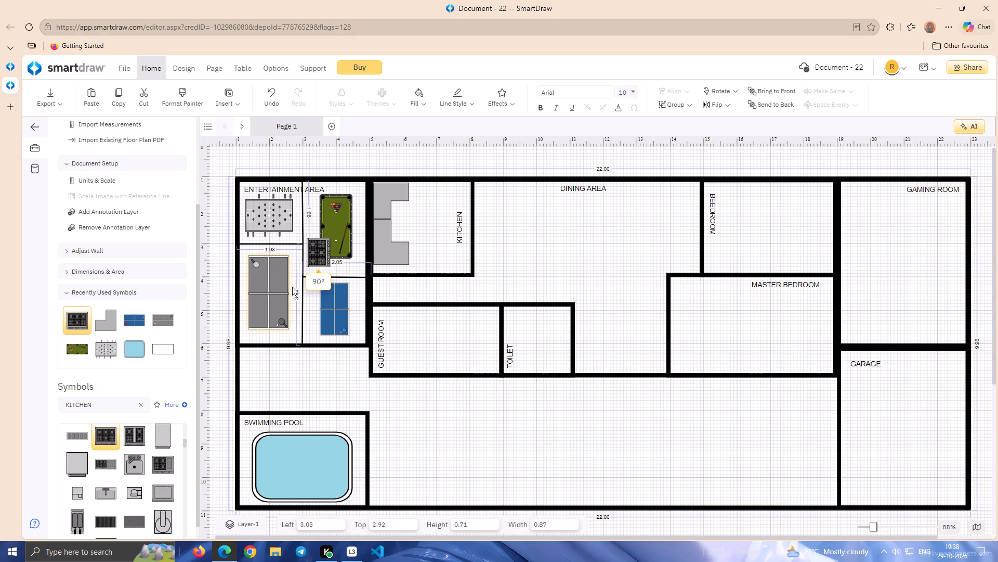
pyautogui.click(330, 263)
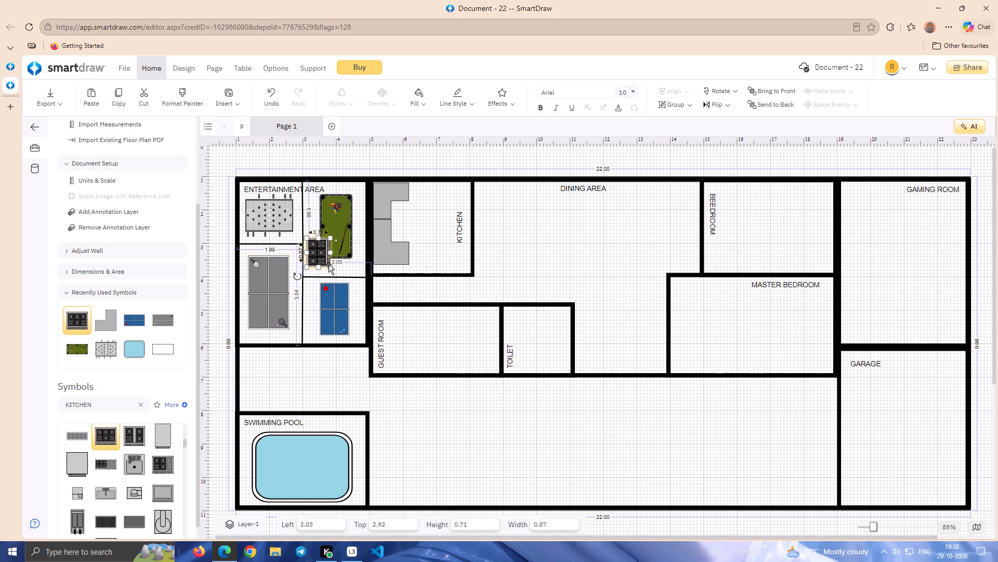
# Shrink the six-burner range to about 0.53 by 0.80 and move it to the counters along the kitchen's left wall.
pyautogui.moveTo(331, 267); pyautogui.dragTo(322, 264)
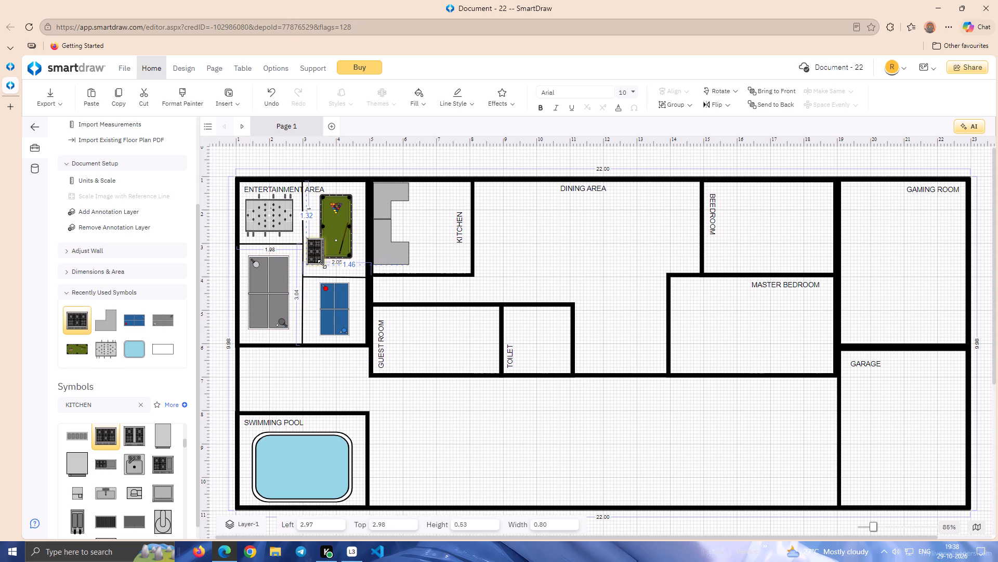
pyautogui.moveTo(322, 264); pyautogui.dragTo(323, 264)
pyautogui.moveTo(323, 264); pyautogui.dragTo(323, 264)
pyautogui.moveTo(314, 257); pyautogui.dragTo(375, 219)
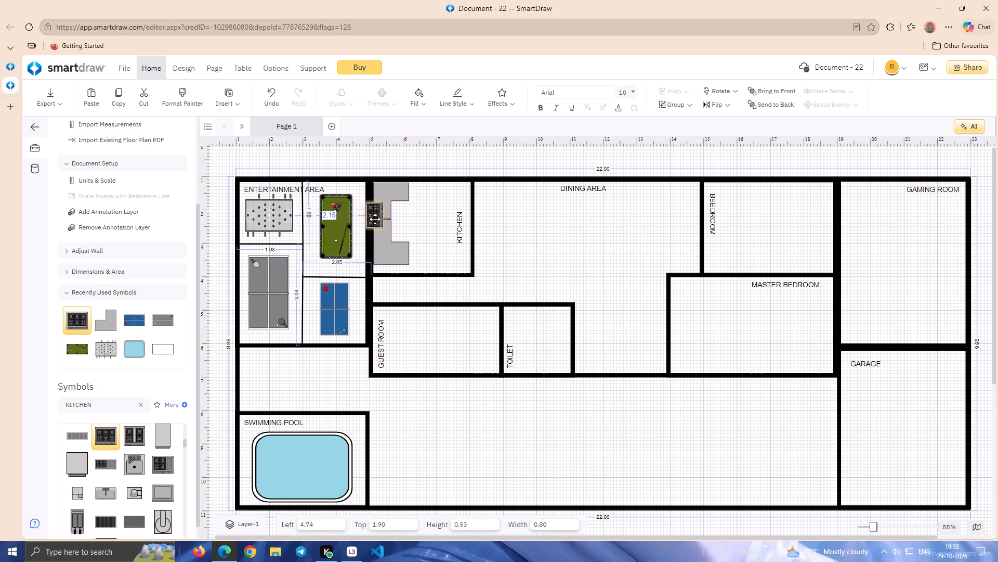
pyautogui.moveTo(375, 219); pyautogui.dragTo(382, 213)
# Adjust the range to about 0.45 by 0.88 so it fits within the width of the left-wall counter.
pyautogui.click(389, 221)
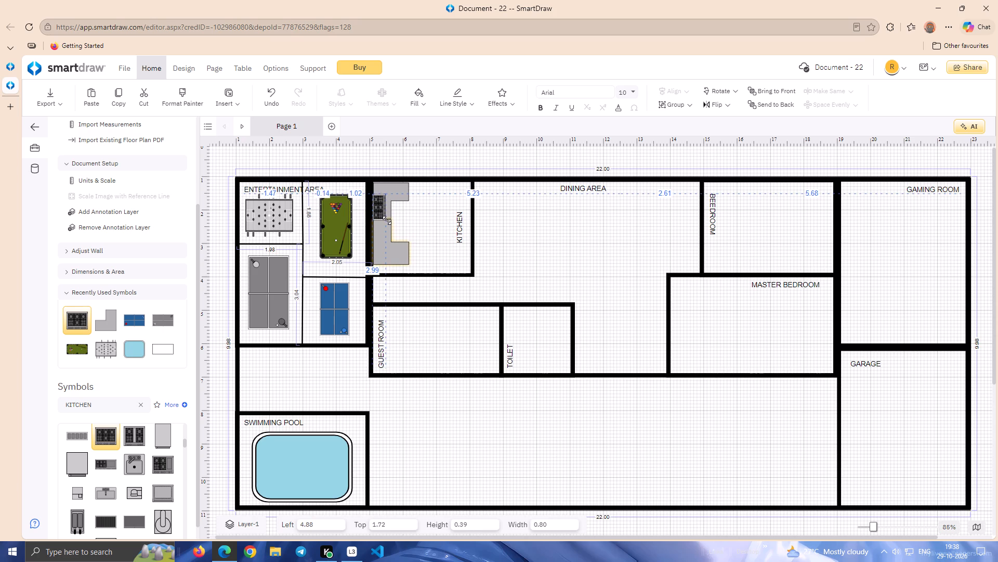
pyautogui.click(380, 212)
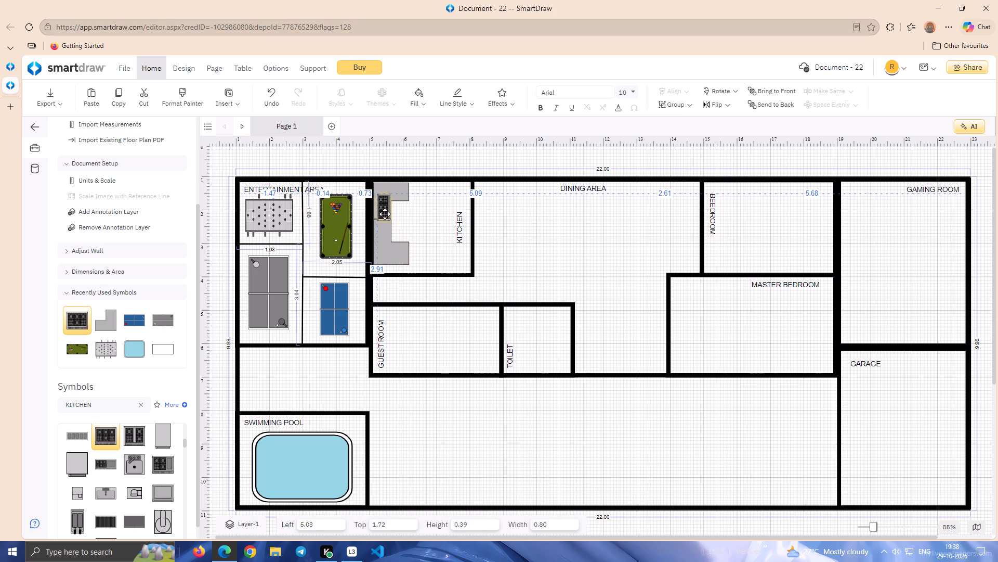
pyautogui.click(376, 222)
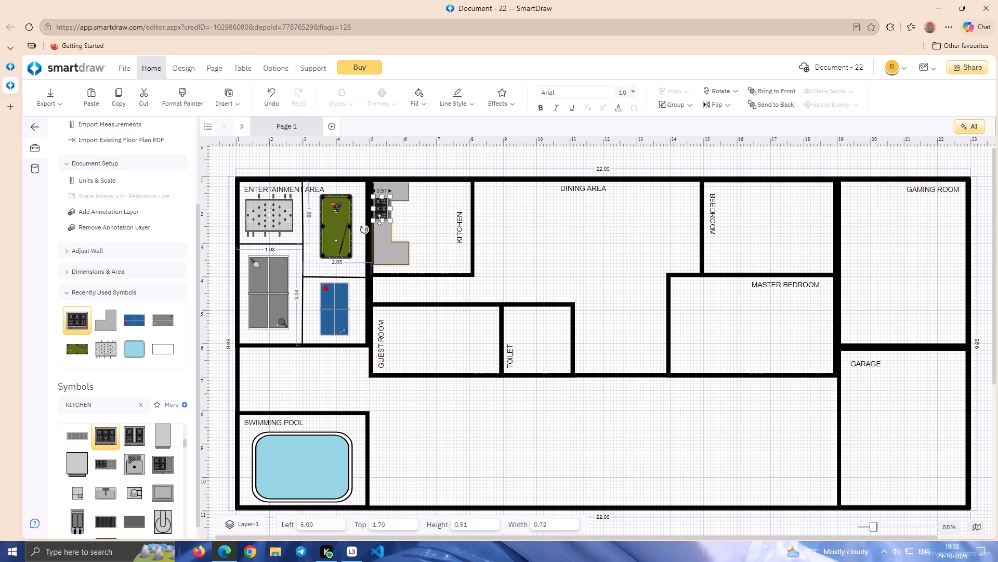
pyautogui.click(384, 212)
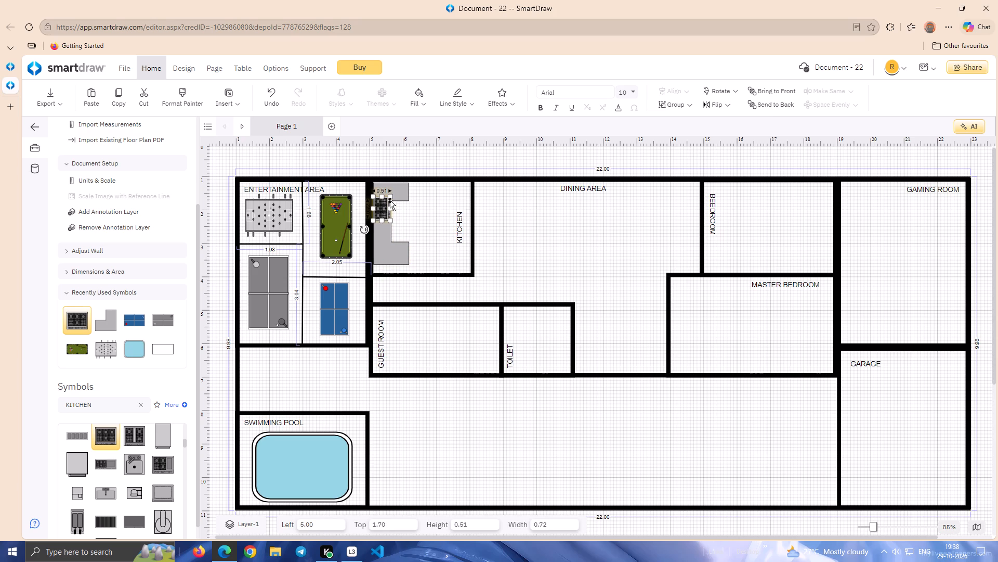
pyautogui.click(390, 211)
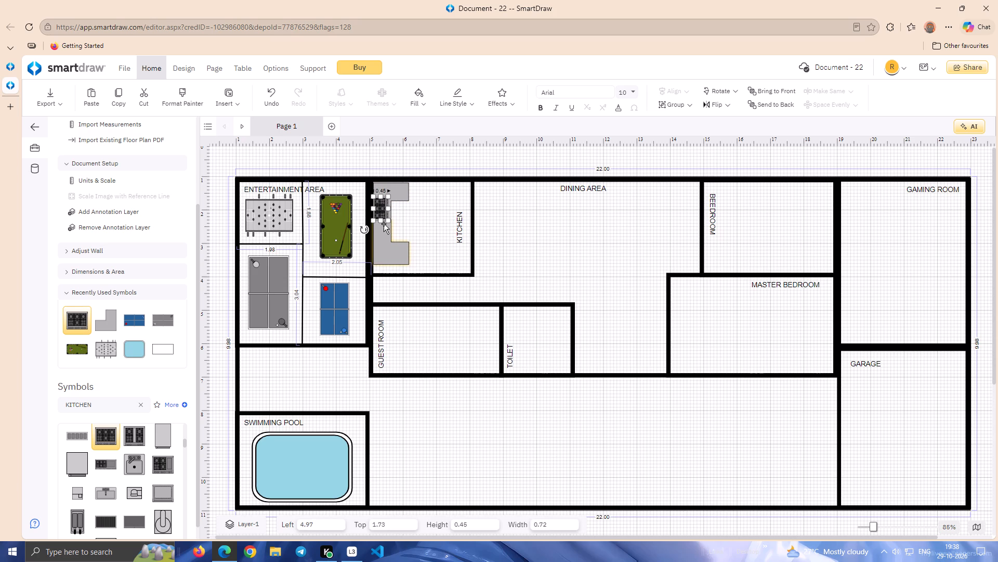
pyautogui.click(383, 222)
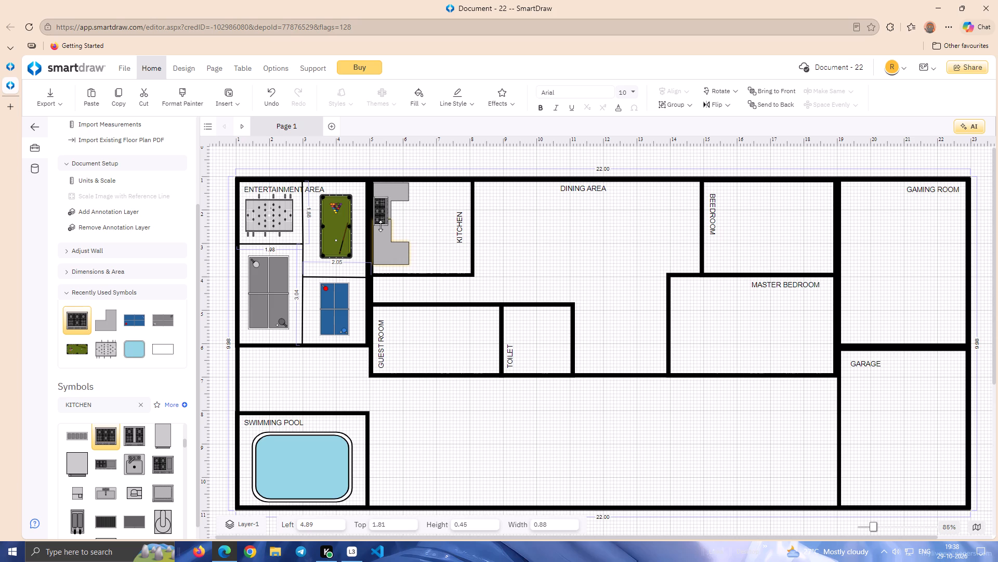
# Nudge the range down along the left-wall counter to about 4.90 left and 1.88 top.
pyautogui.press('Right')
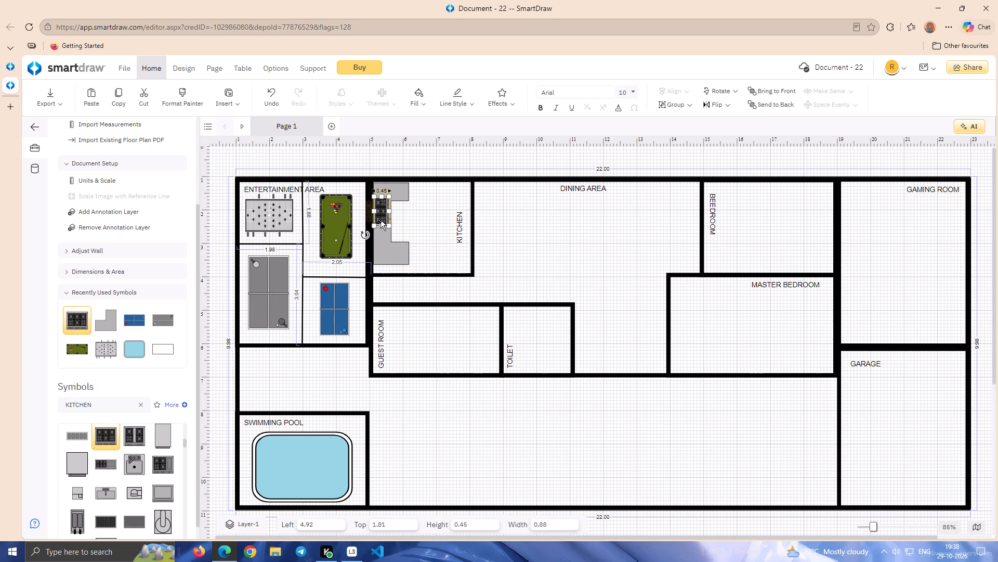
pyautogui.press('Up')
pyautogui.press('Left')
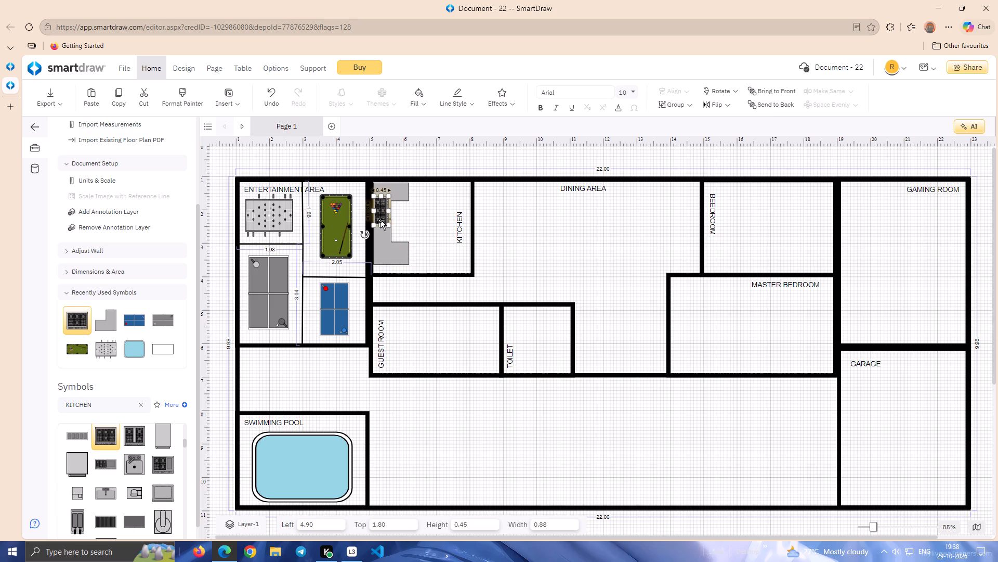
pyautogui.press('Down')
pyautogui.press('Down')
pyautogui.press('Down')
pyautogui.press('Down')
pyautogui.press('Down')
pyautogui.press('Down')
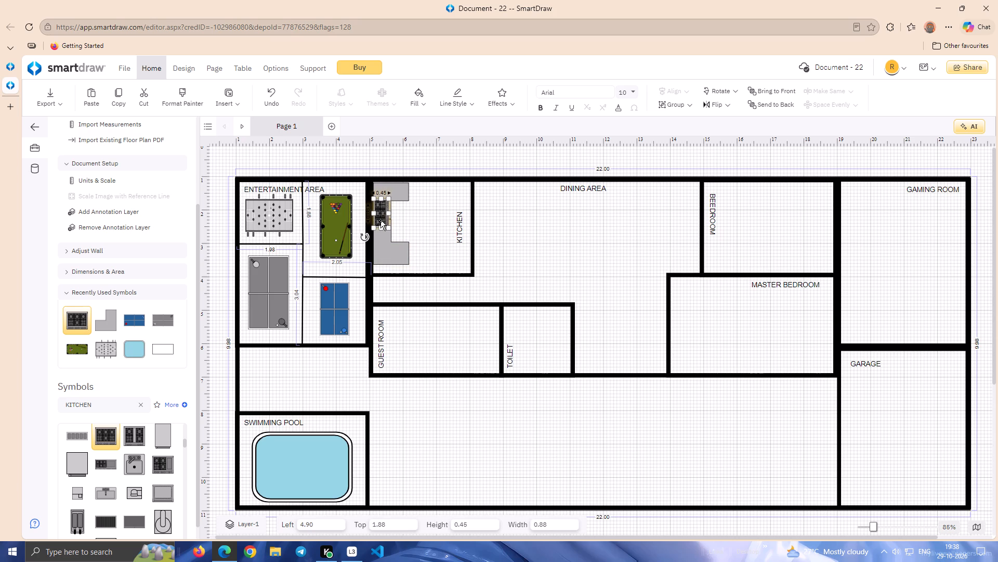
pyautogui.click(406, 225)
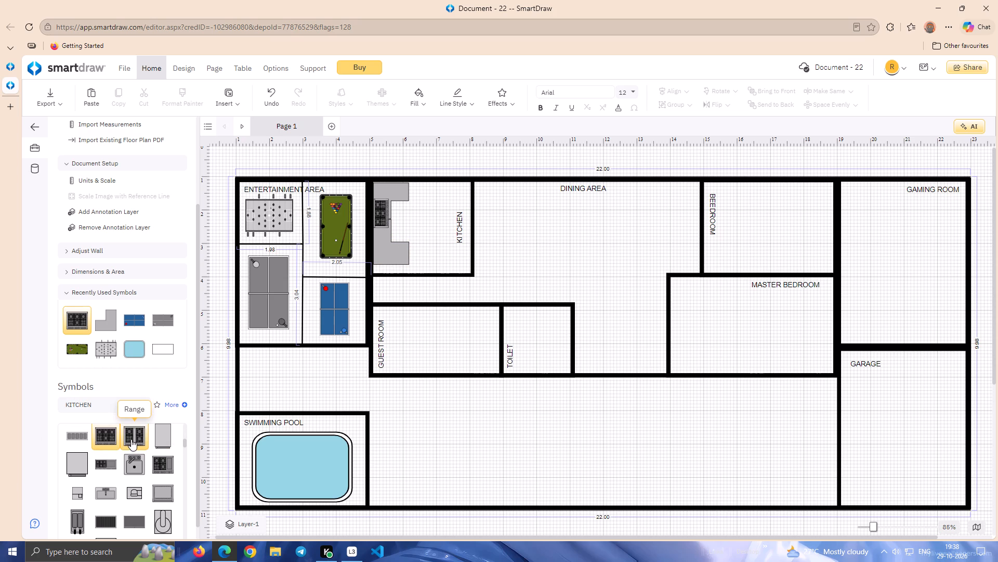
# Add the five-compartment kitchen unit, scale it to about 0.91 by 0.45, and place it on the lower corner counter's horizontal arm.
pyautogui.doubleClick(73, 439)
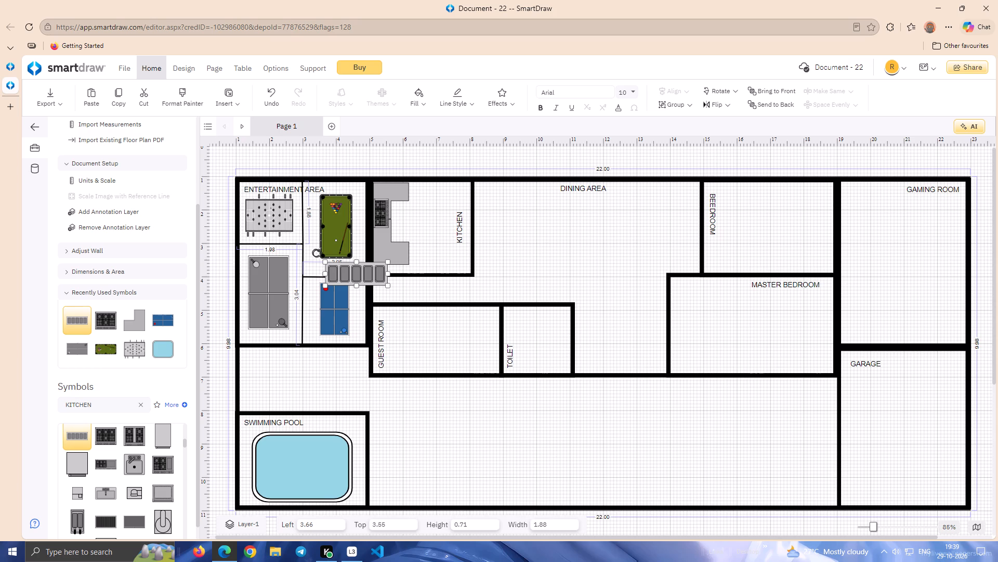
pyautogui.moveTo(323, 286); pyautogui.dragTo(348, 279)
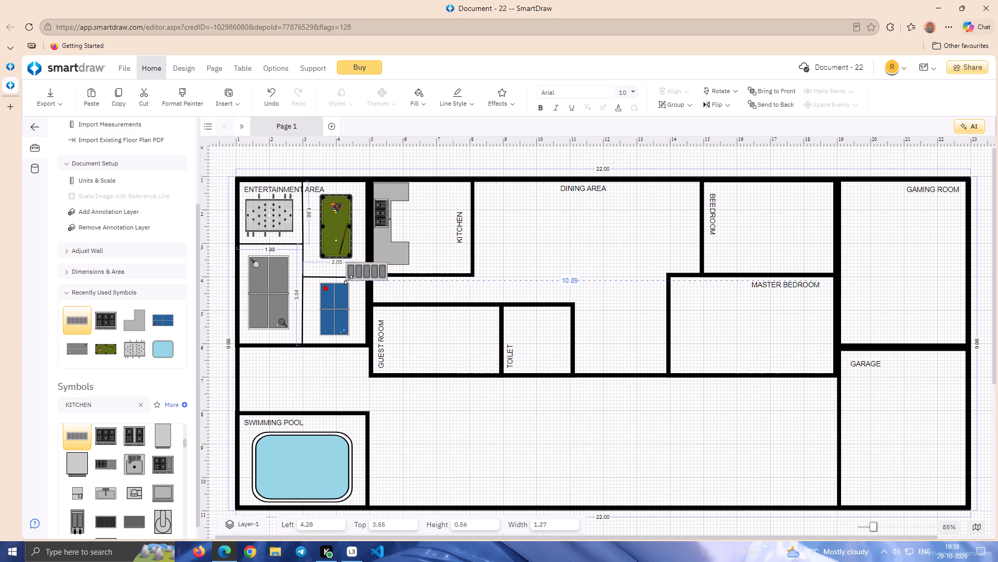
pyautogui.moveTo(348, 279); pyautogui.dragTo(357, 277)
pyautogui.moveTo(367, 270); pyautogui.dragTo(372, 264)
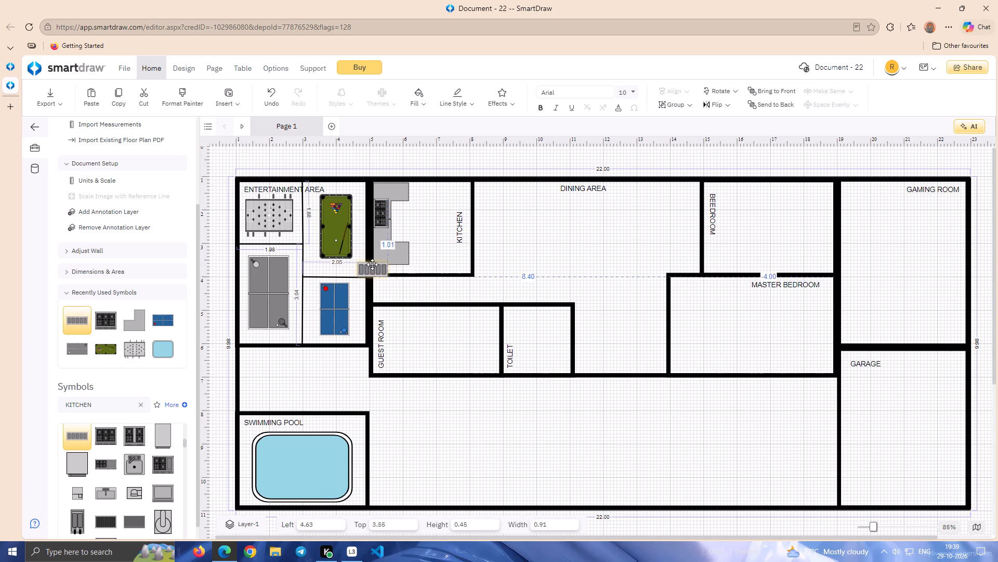
pyautogui.moveTo(372, 264); pyautogui.dragTo(386, 256)
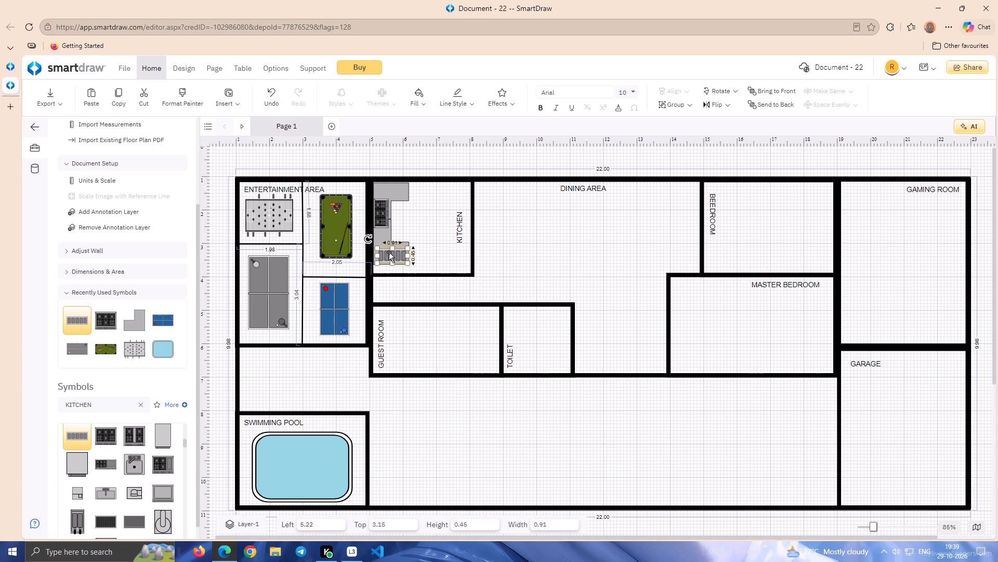
pyautogui.click(391, 248)
pyautogui.click(405, 223)
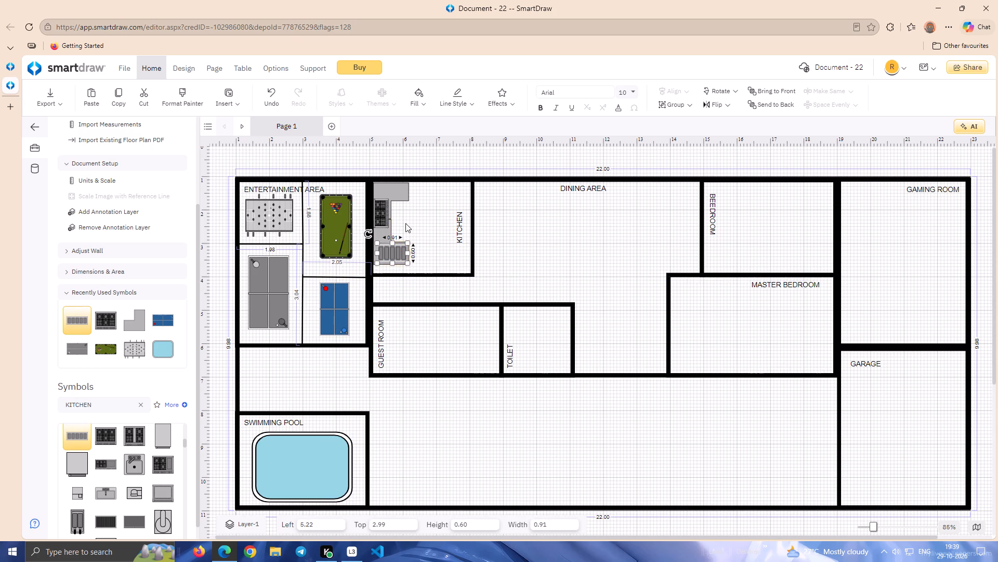
# Add the Espresso Maker/Coffee Maker, scale it to about 0.98 by 0.48, and place it on the upper corner counter's horizontal arm.
pyautogui.click(183, 442)
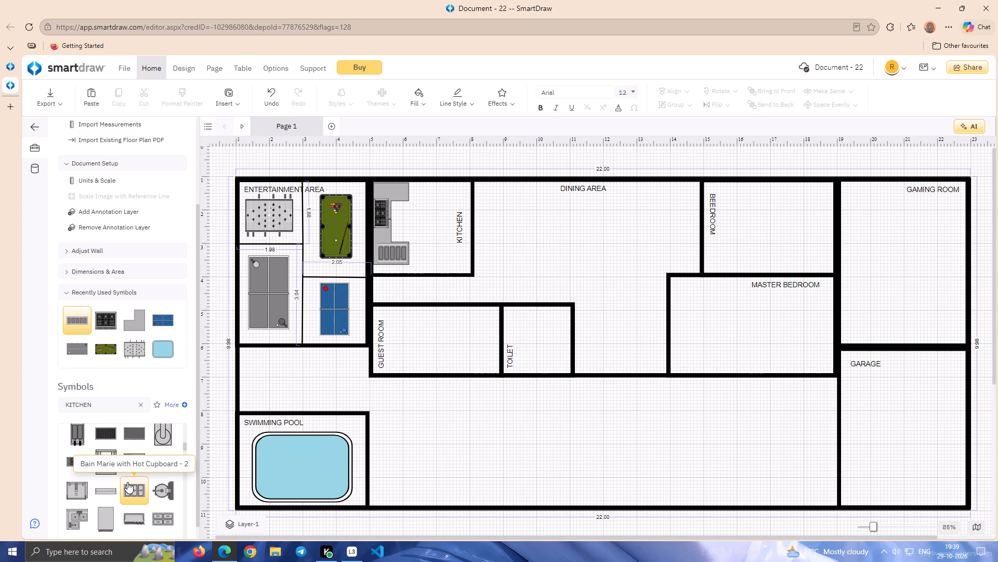
pyautogui.doubleClick(131, 512)
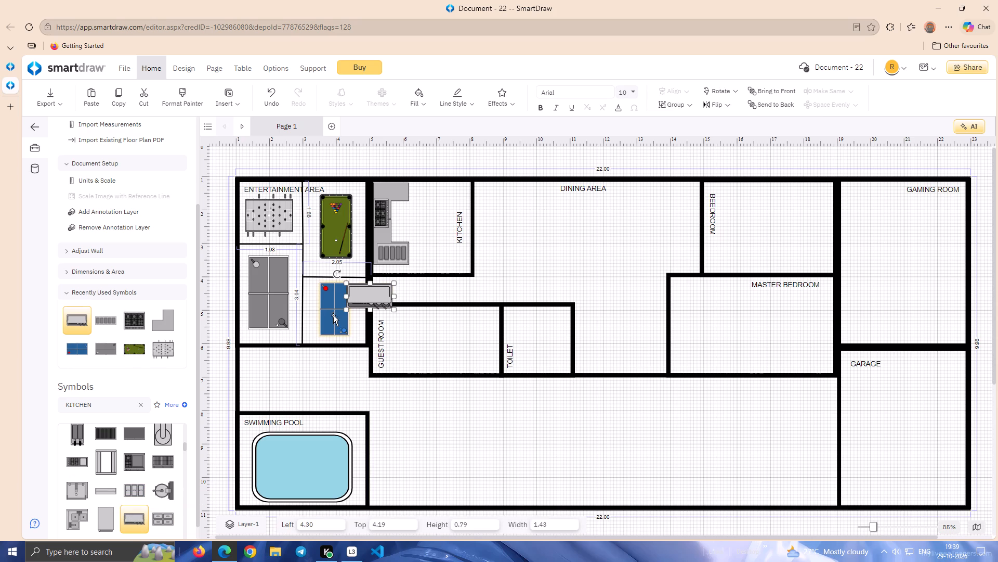
pyautogui.moveTo(346, 311); pyautogui.dragTo(362, 299)
pyautogui.moveTo(382, 292); pyautogui.dragTo(394, 190)
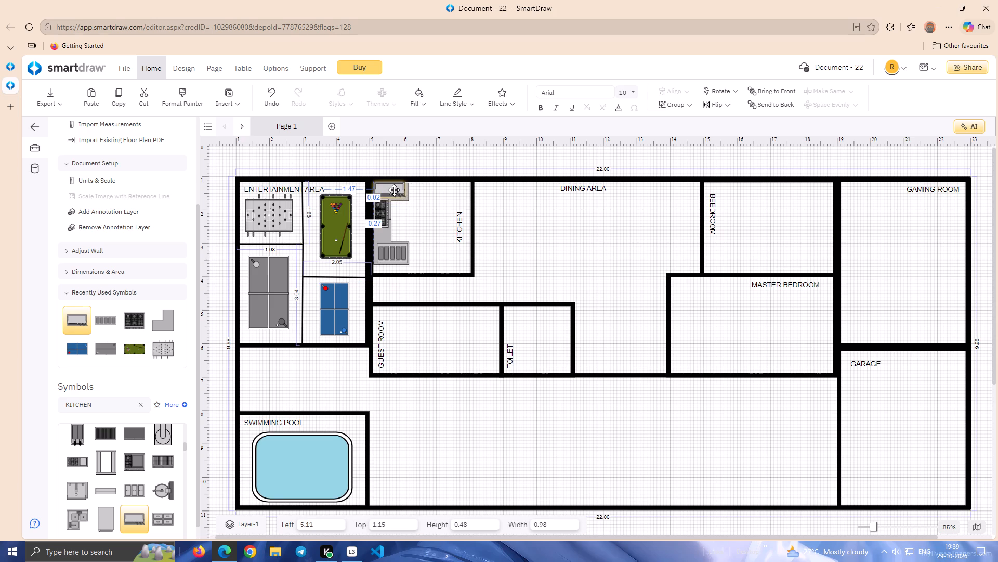
pyautogui.moveTo(394, 190); pyautogui.dragTo(396, 190)
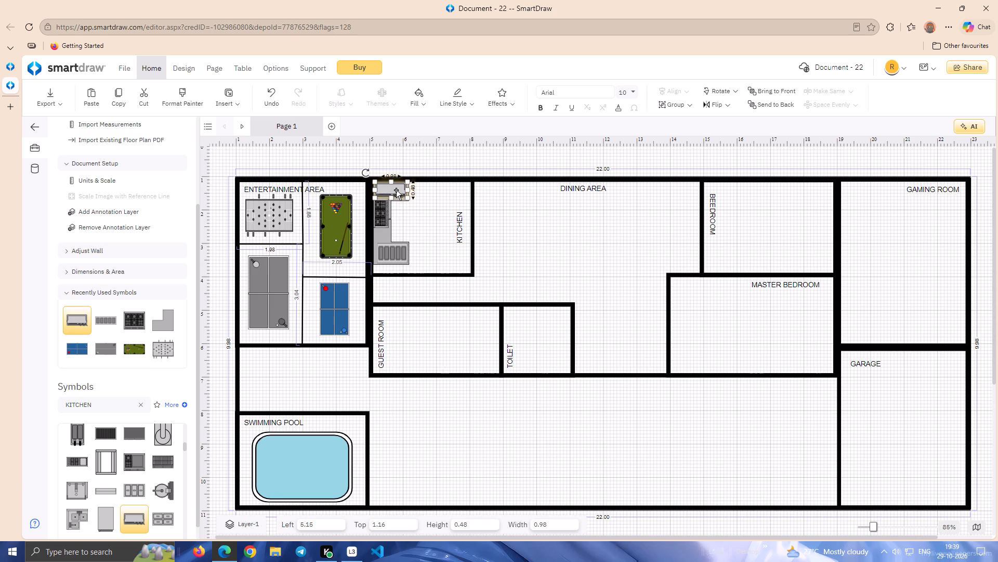
pyautogui.press('Down')
pyautogui.press('Right')
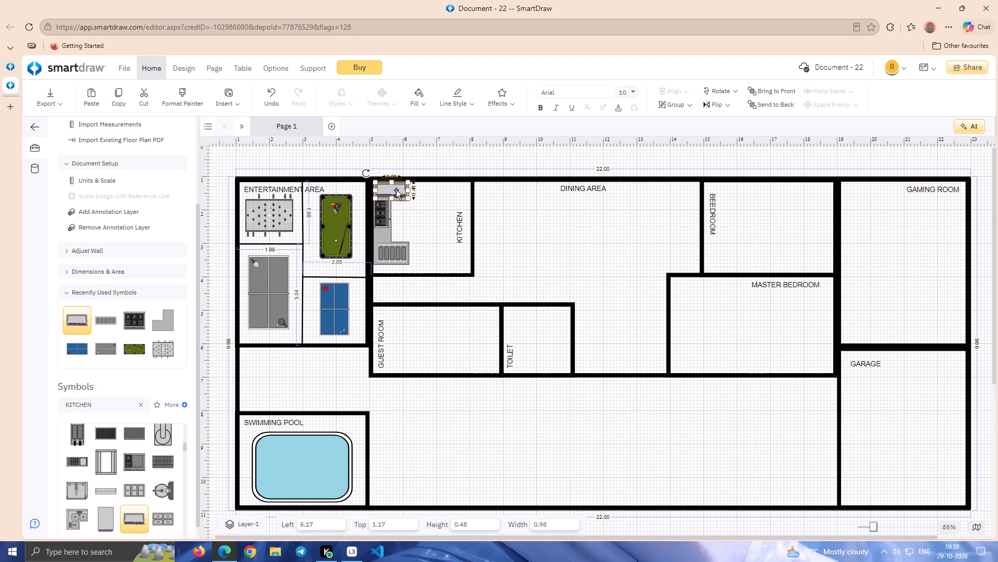
pyautogui.click(428, 199)
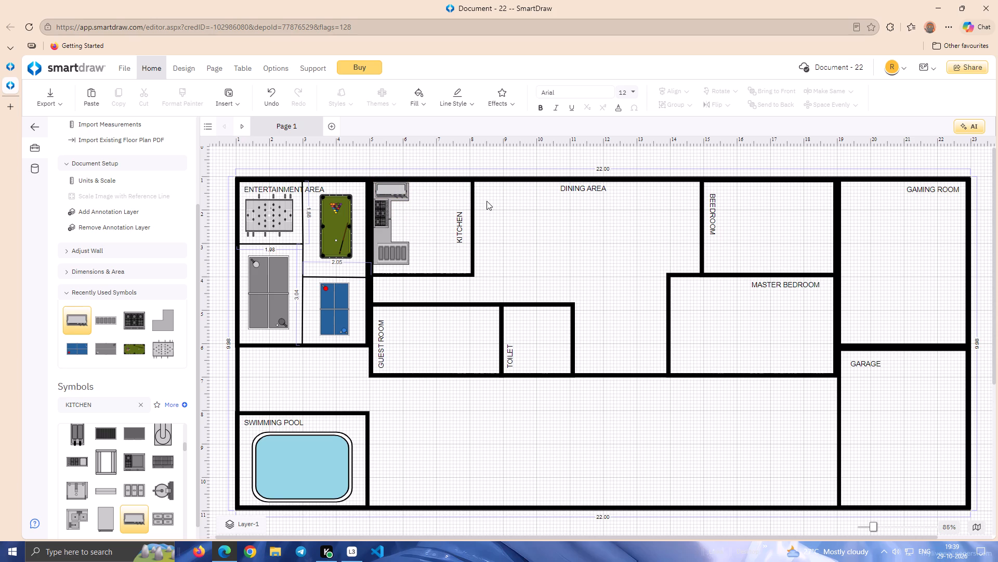
# Nudge the six-burner range down and slightly right along the left-wall counter to about 4.93 left and 2.10 top.
pyautogui.click(382, 212)
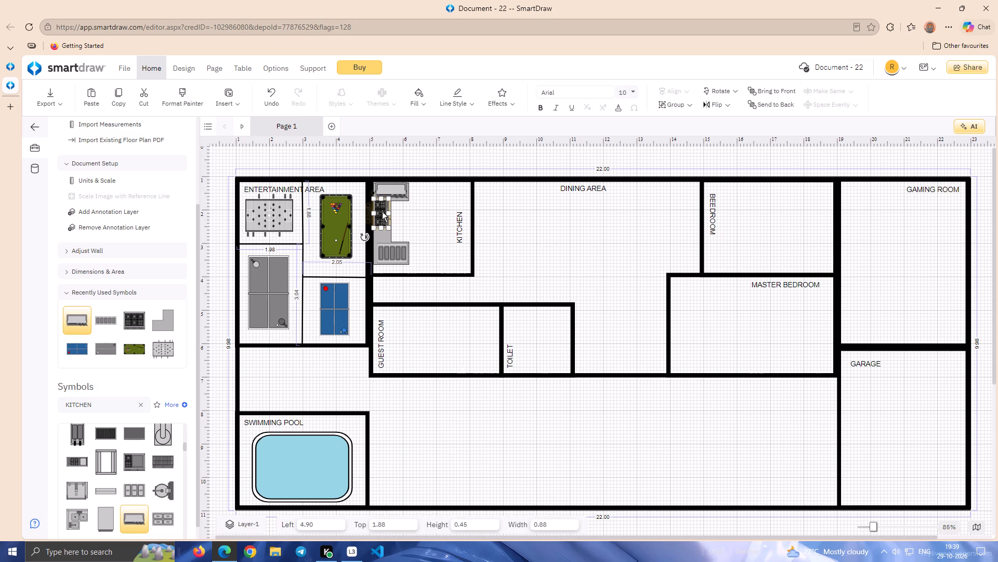
pyautogui.press('Down')
pyautogui.press('Down')
pyautogui.press('Down')
pyautogui.press('Down')
pyautogui.press('Down')
pyautogui.press('Down')
pyautogui.press('Down')
pyautogui.press('Down')
pyautogui.press('Down')
pyautogui.press('Down')
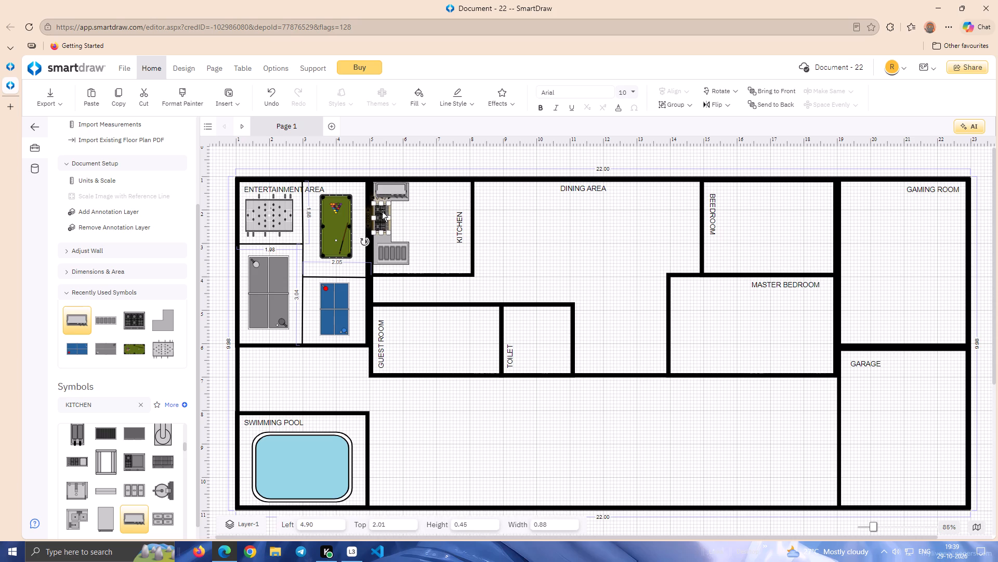
pyautogui.press('Down')
pyautogui.press('Down')
pyautogui.press('Down')
pyautogui.press('Down')
pyautogui.press('Down')
pyautogui.press('Down')
pyautogui.press('Down')
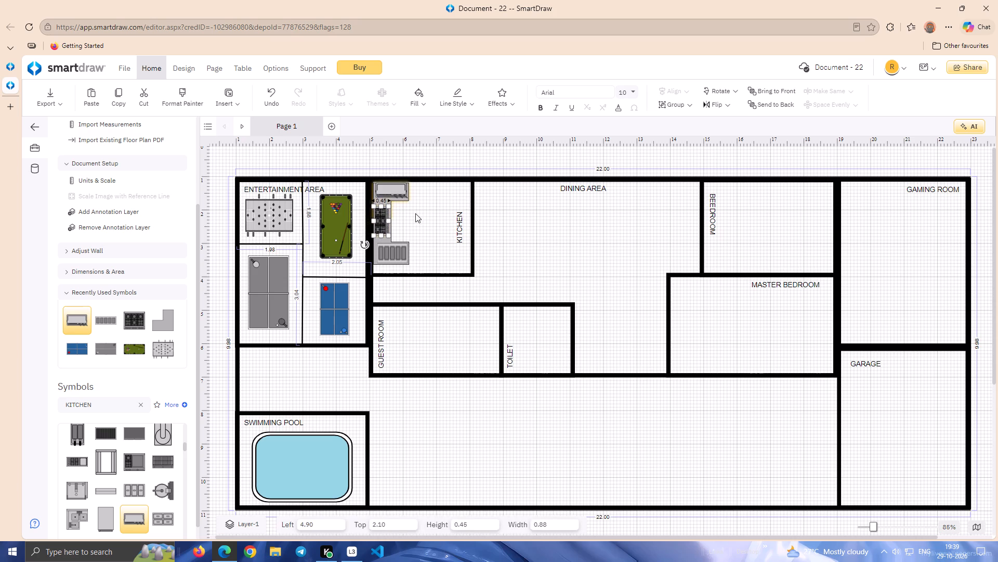
pyautogui.click(416, 213)
pyautogui.click(378, 222)
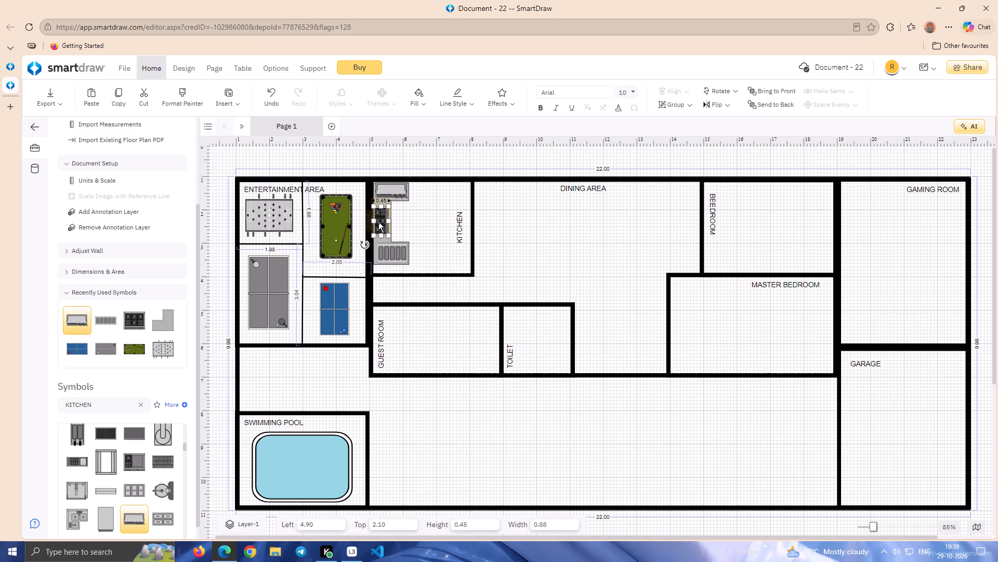
pyautogui.press('Right')
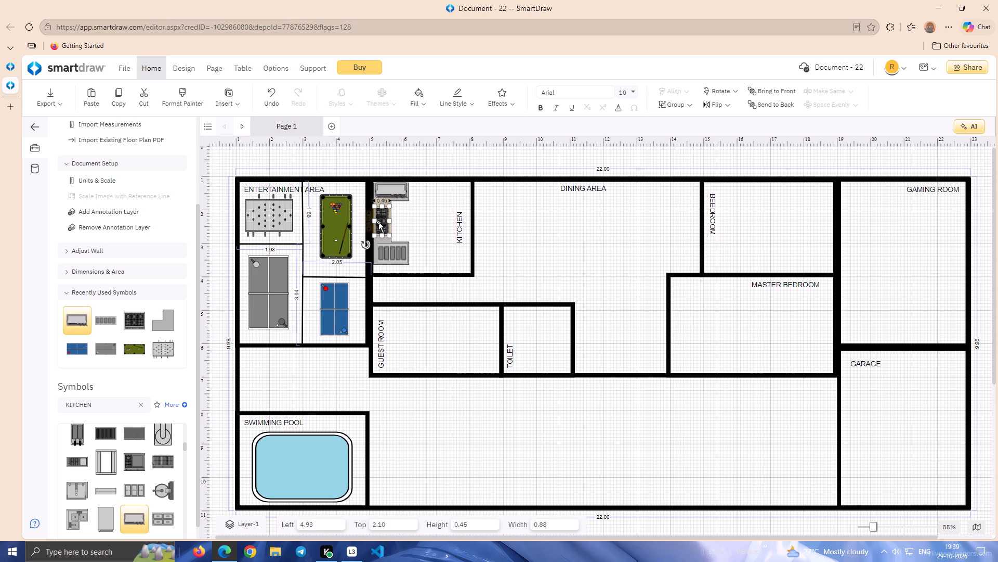
pyautogui.click(420, 225)
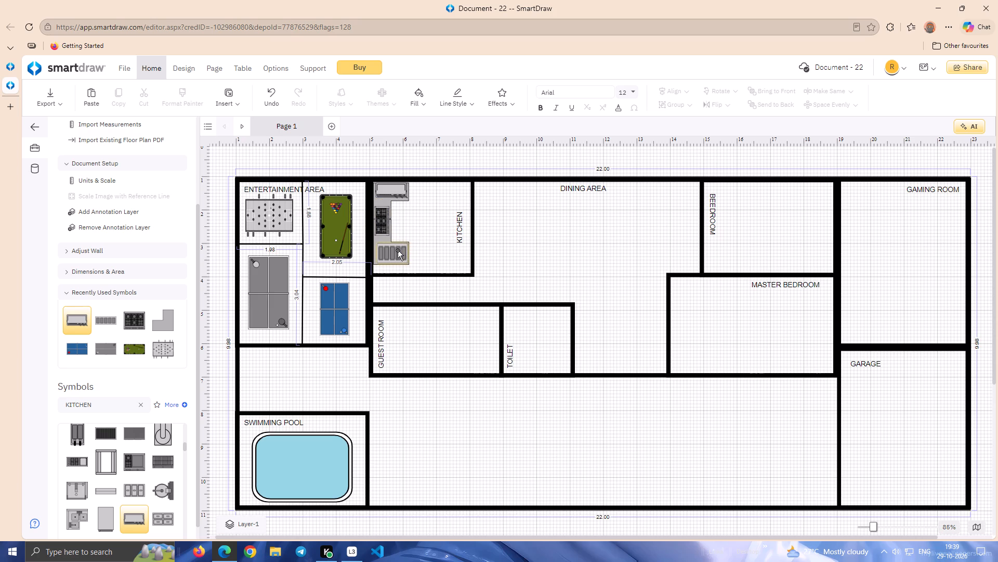
pyautogui.click(403, 242)
pyautogui.click(477, 218)
# Add a corner counter scaled to about 0.93 by 0.93, rotate it a quarter turn, and fit it into the kitchen's upper-right corner.
pyautogui.click(183, 446)
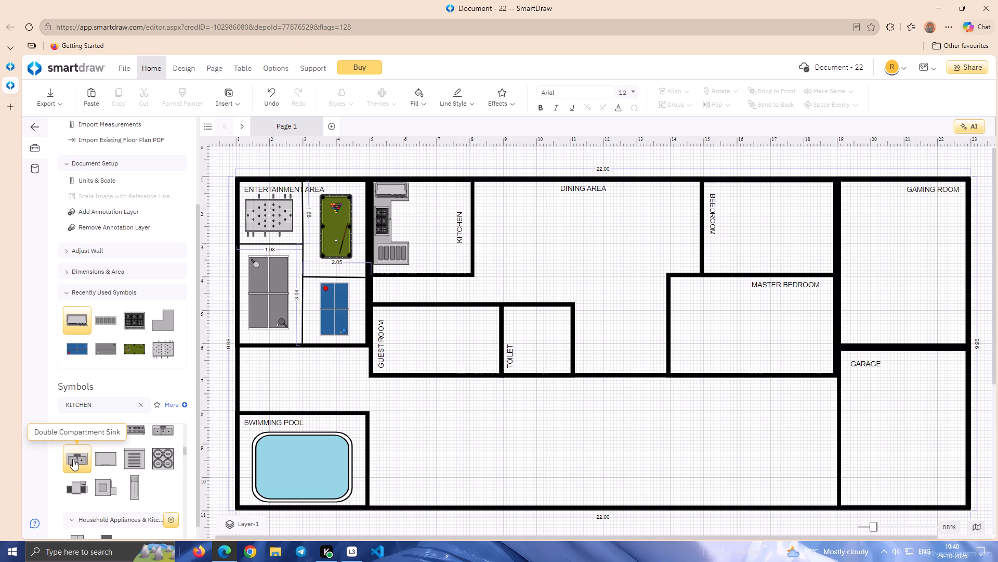
pyautogui.doubleClick(159, 322)
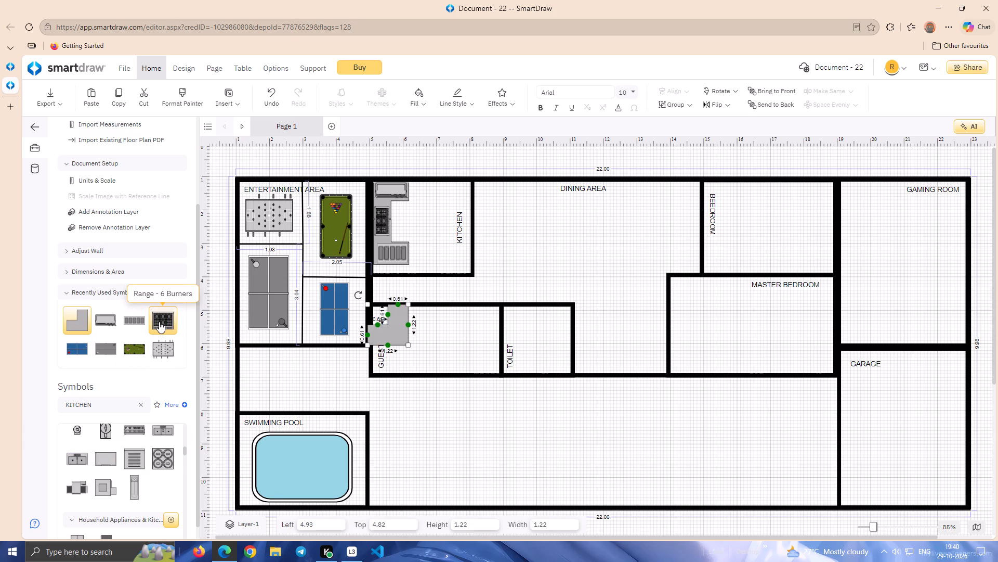
pyautogui.moveTo(366, 304); pyautogui.dragTo(366, 306)
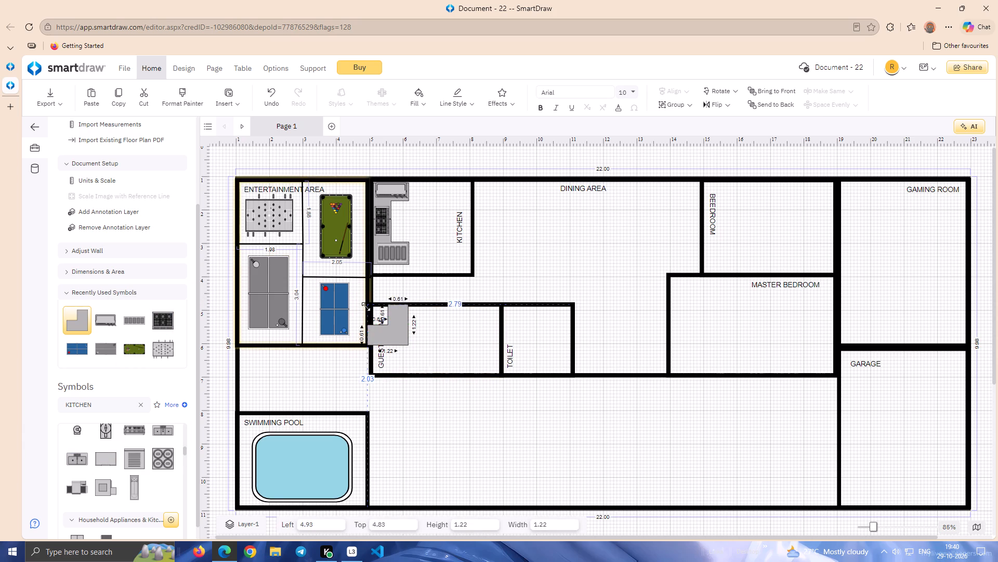
pyautogui.moveTo(366, 306); pyautogui.dragTo(376, 314)
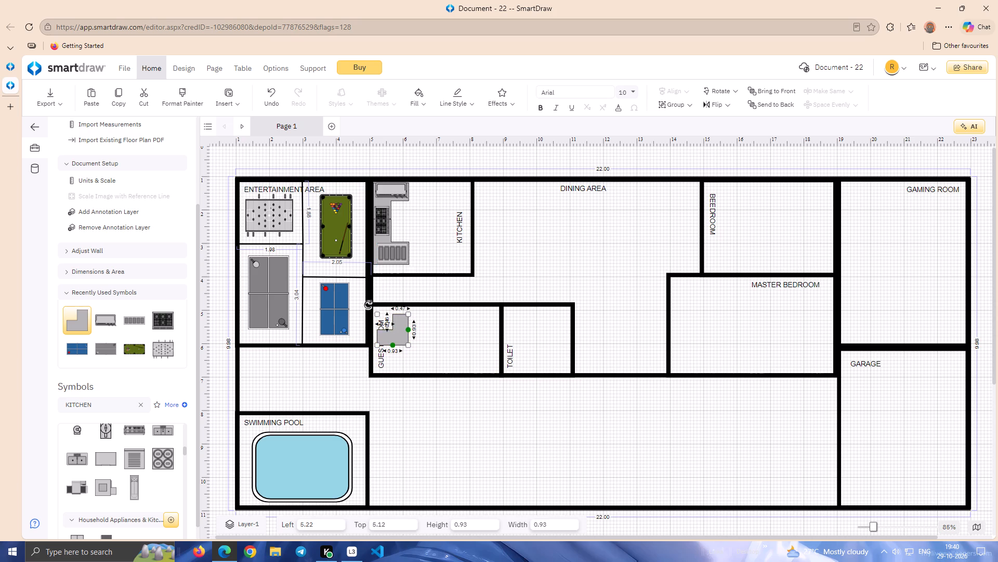
pyautogui.moveTo(369, 303); pyautogui.dragTo(376, 343)
pyautogui.moveTo(376, 343); pyautogui.dragTo(378, 343)
pyautogui.moveTo(392, 328); pyautogui.dragTo(442, 189)
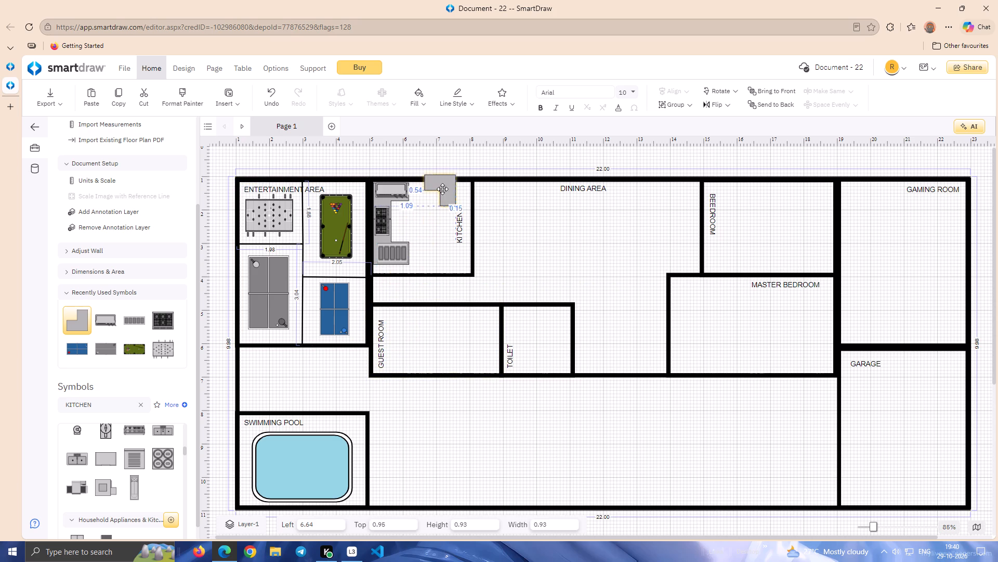
pyautogui.moveTo(442, 189); pyautogui.dragTo(455, 197)
# Move the KITCHEN label down along the kitchen's right wall, clear of the corner counter.
pyautogui.click(456, 227)
pyautogui.moveTo(457, 230); pyautogui.dragTo(459, 248)
pyautogui.moveTo(457, 232); pyautogui.dragTo(457, 249)
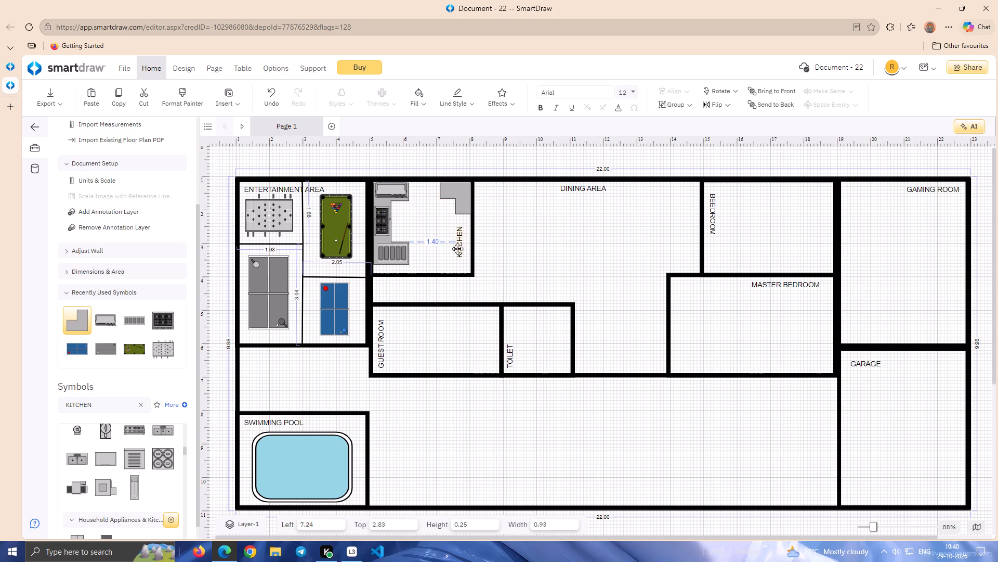
pyautogui.moveTo(457, 249); pyautogui.dragTo(458, 253)
pyautogui.click(417, 235)
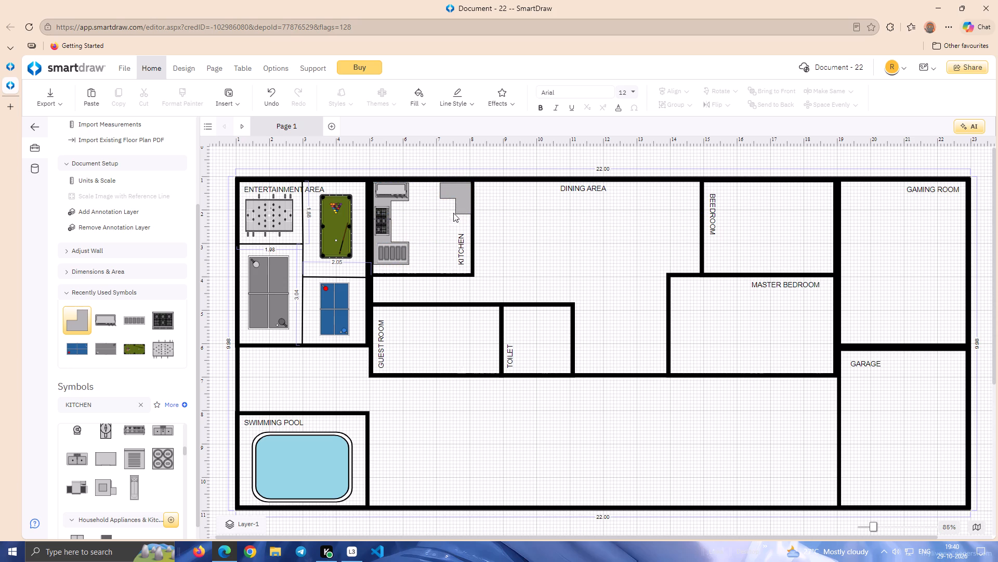
# Add the Double Compartment Sink, scale it to about 0.84 by 0.47, and place it on the upper-right corner counter's horizontal arm.
pyautogui.doubleClick(67, 458)
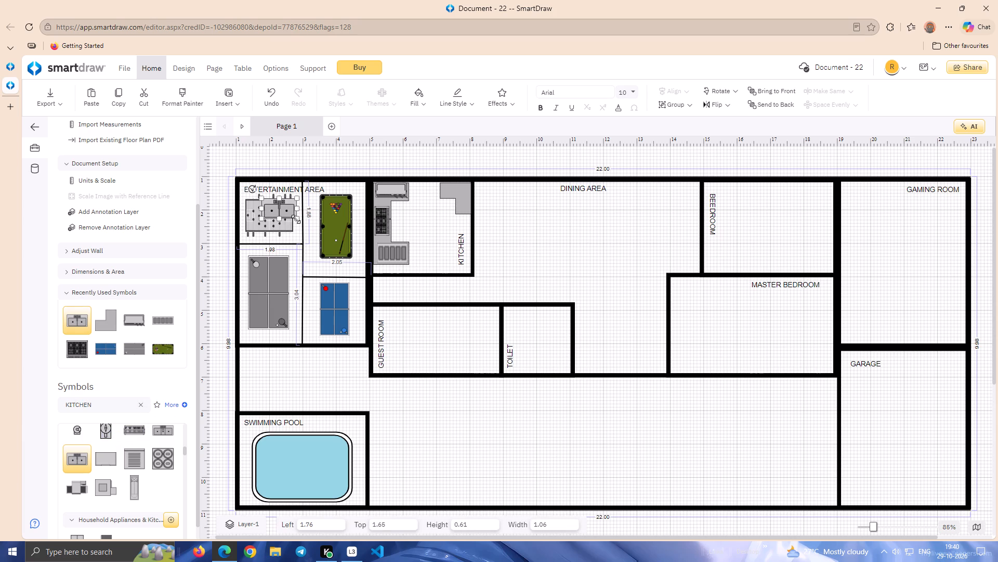
pyautogui.moveTo(295, 218); pyautogui.dragTo(290, 215)
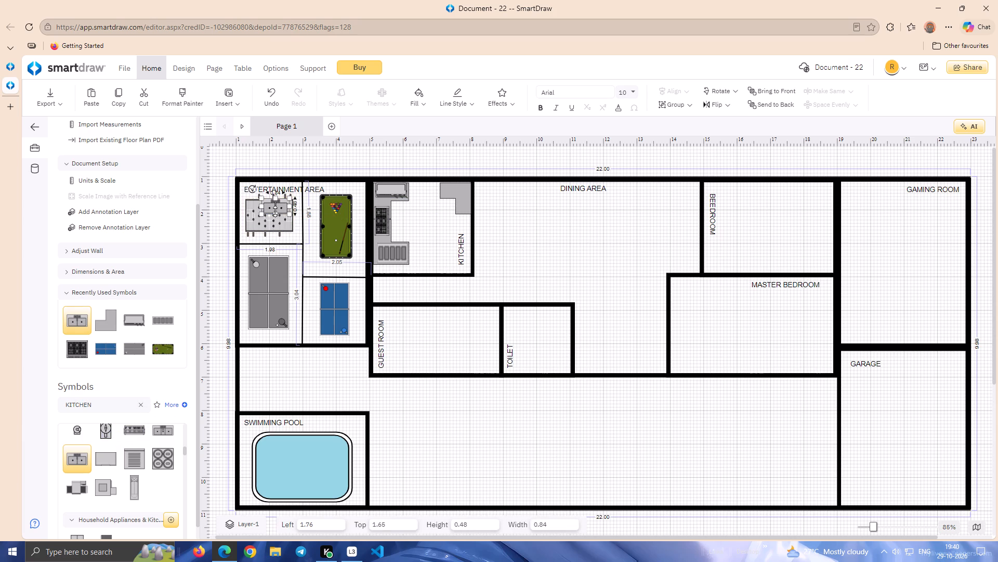
pyautogui.moveTo(275, 209); pyautogui.dragTo(455, 193)
pyautogui.click(456, 200)
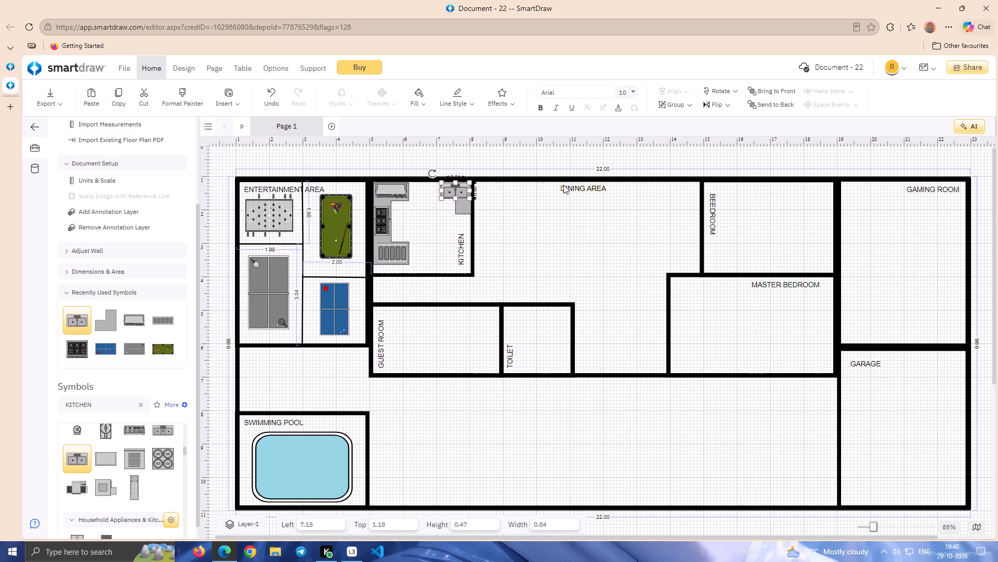
pyautogui.click(563, 185)
pyautogui.click(453, 190)
pyautogui.click(515, 208)
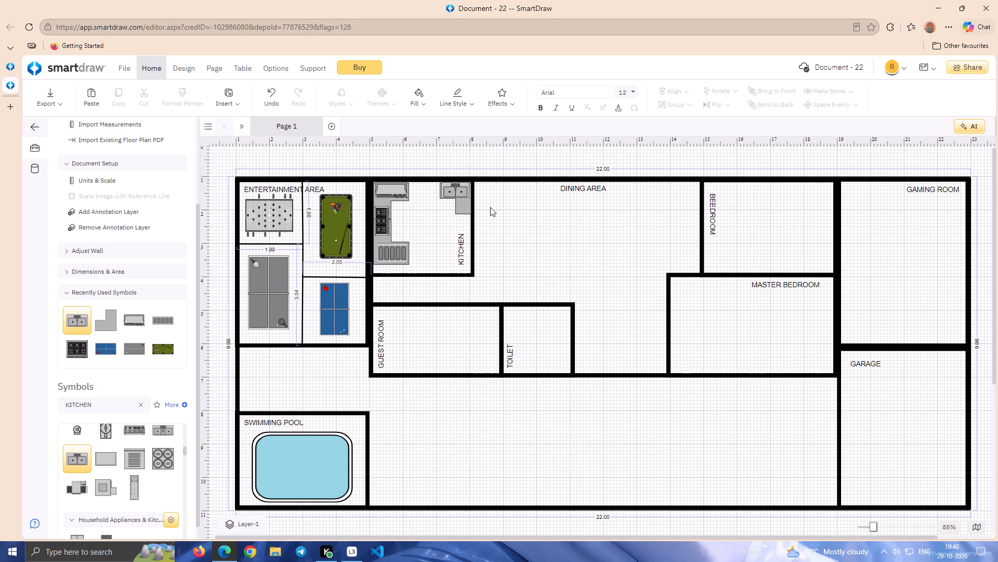
# Add the Food Cutter, widen it to about 0.38 by 0.20, and place it on the upper-right corner counter's vertical arm.
pyautogui.doubleClick(70, 432)
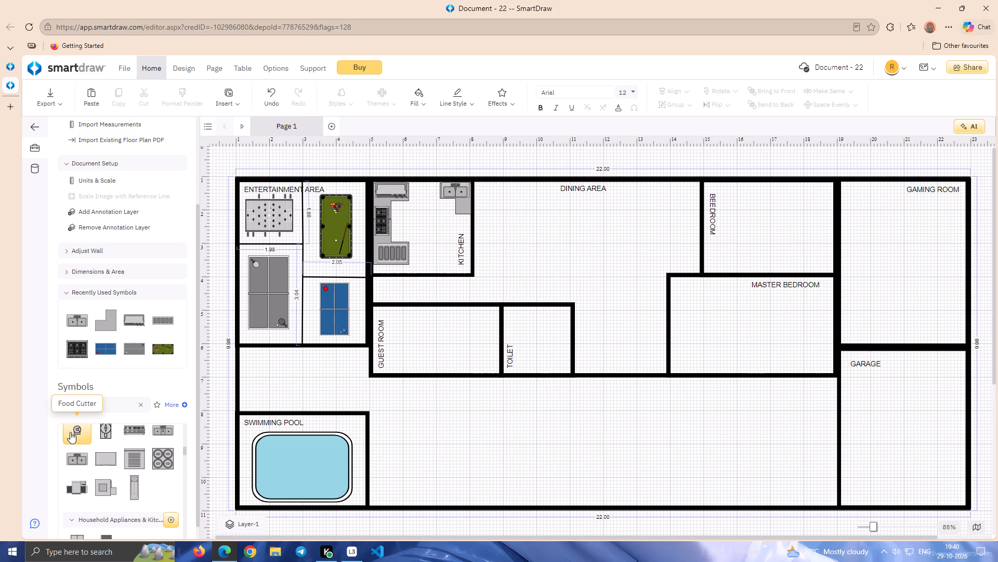
pyautogui.click(284, 222)
pyautogui.moveTo(284, 222); pyautogui.dragTo(274, 235)
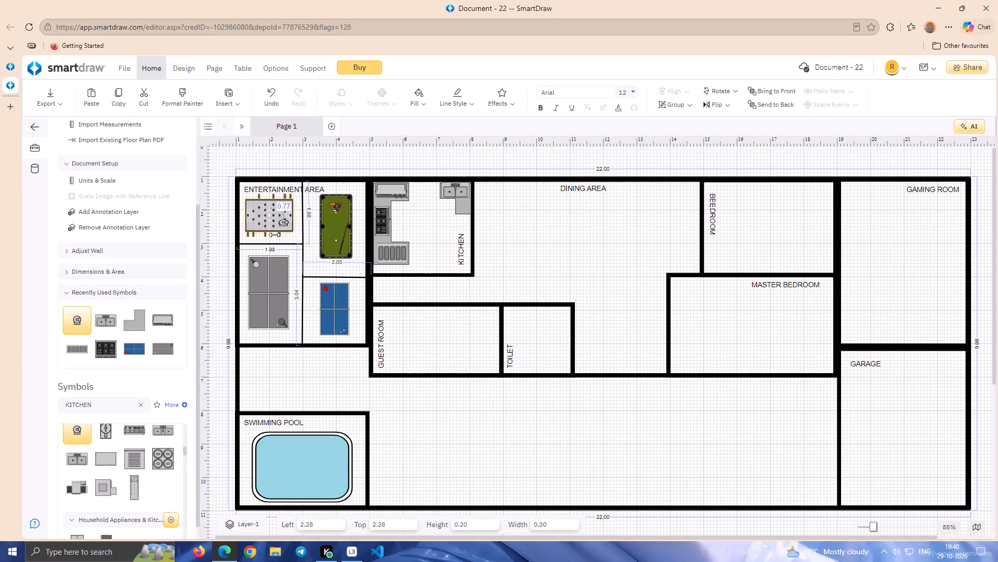
pyautogui.moveTo(274, 235); pyautogui.dragTo(276, 239)
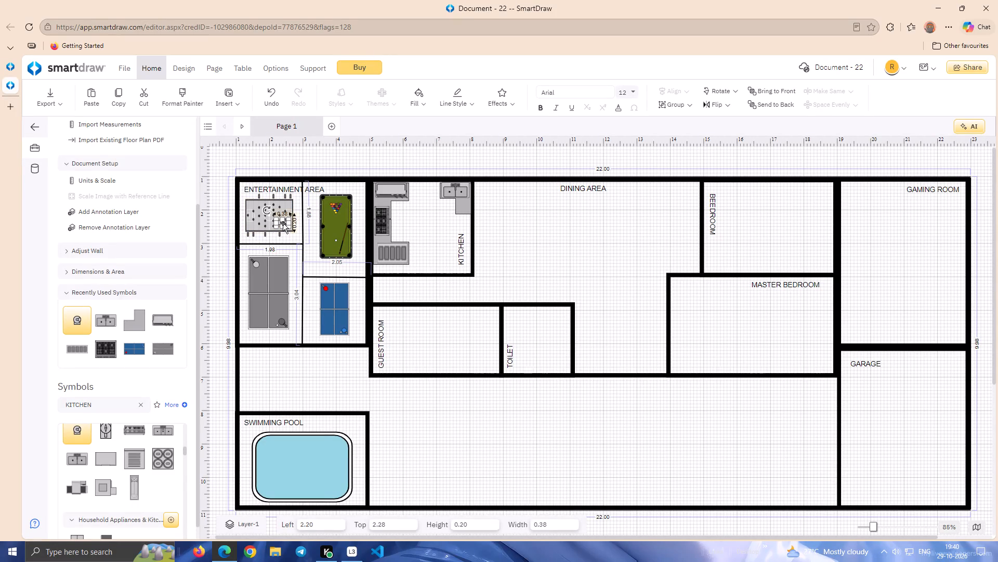
pyautogui.moveTo(283, 223); pyautogui.dragTo(454, 215)
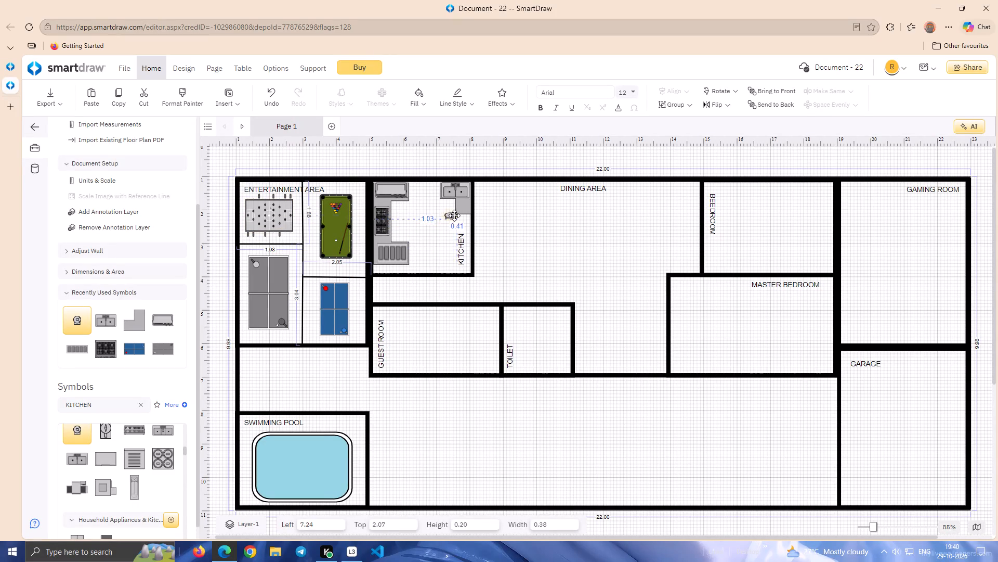
pyautogui.moveTo(454, 215); pyautogui.dragTo(463, 207)
pyautogui.click(441, 235)
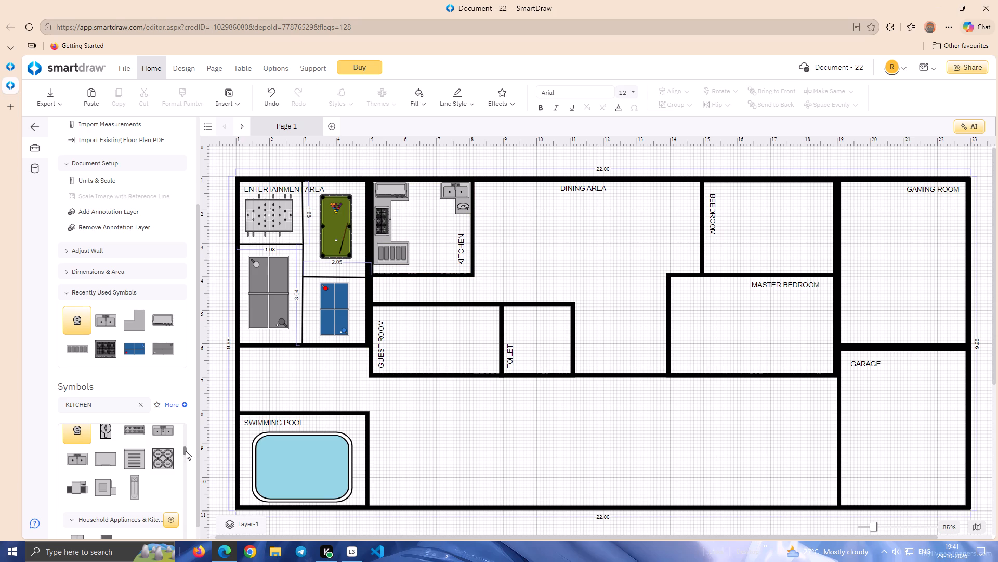
# Clear the KITCHEN symbol search and add a Door (28") from Doors & Windows beside the pool table in the entertainment area.
pyautogui.moveTo(184, 450); pyautogui.dragTo(184, 445)
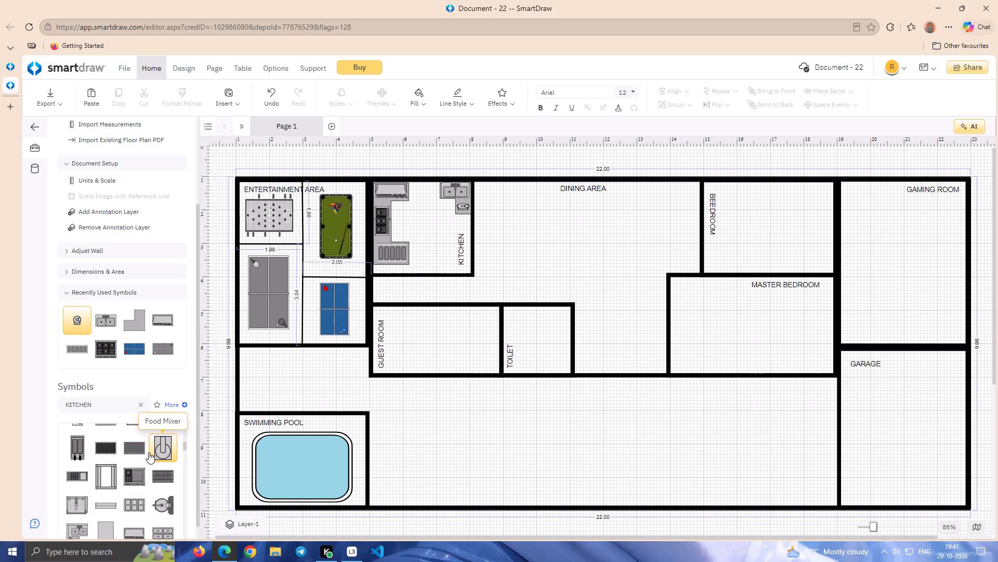
pyautogui.click(143, 408)
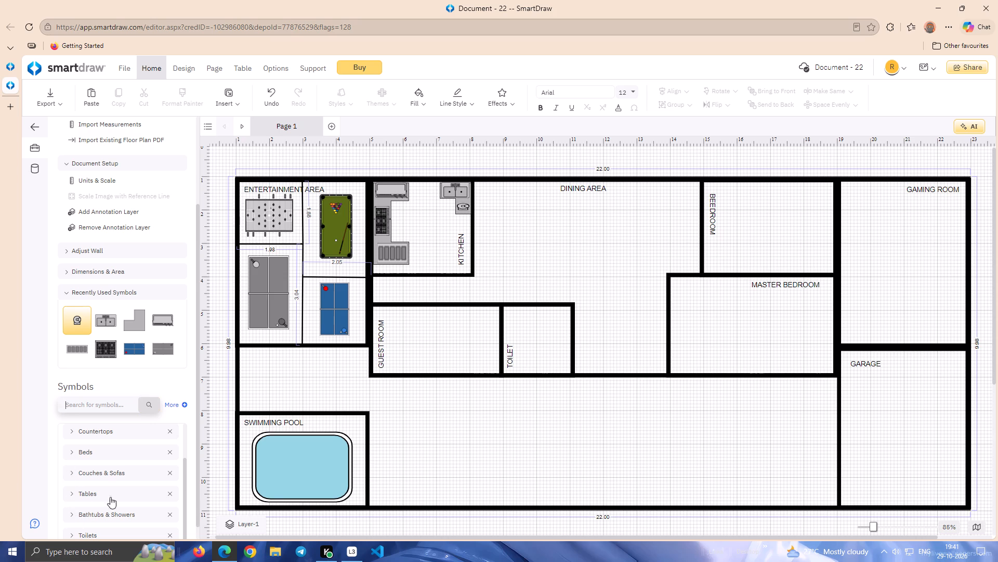
pyautogui.moveTo(183, 481); pyautogui.dragTo(199, 404)
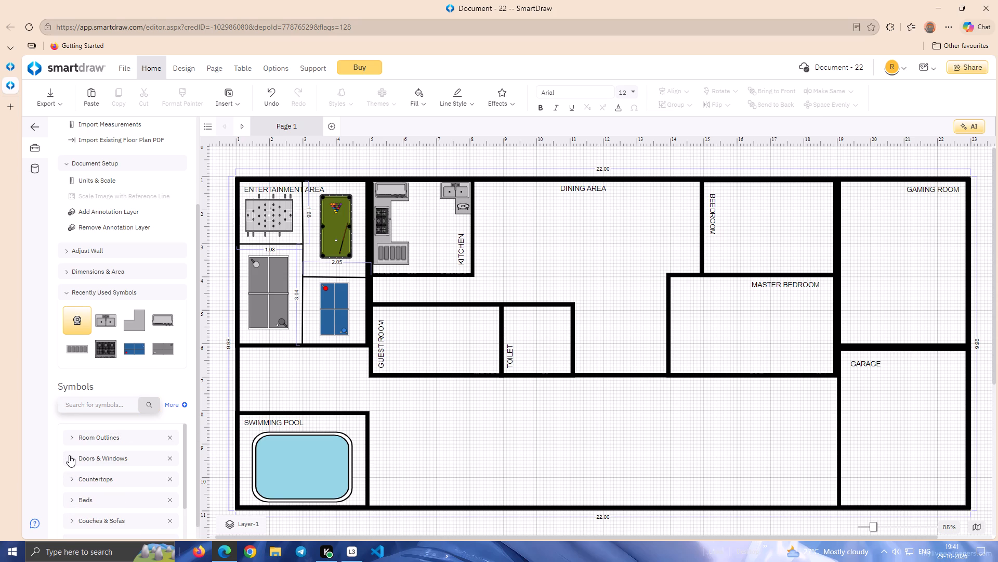
pyautogui.click(69, 455)
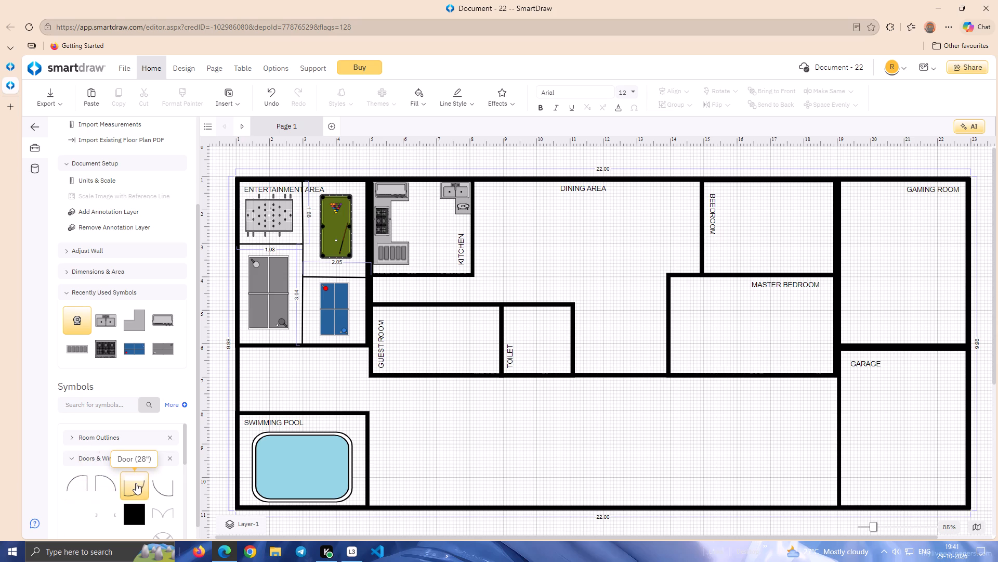
pyautogui.doubleClick(104, 484)
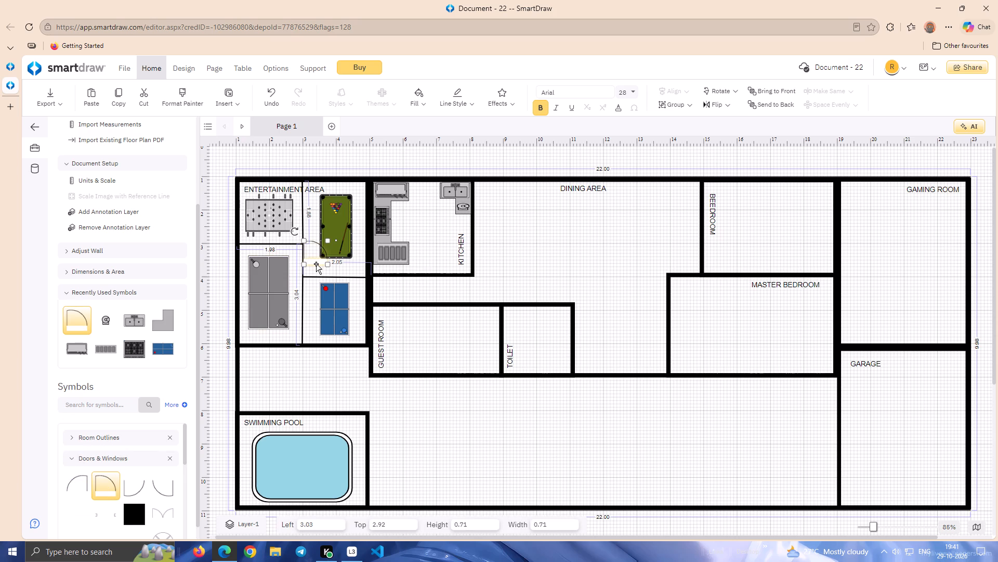
# Add a Door (28") with the opposite swing, scale it to about 0.61 by 0.61, and place it on the kitchen's bottom wall.
pyautogui.doubleClick(80, 493)
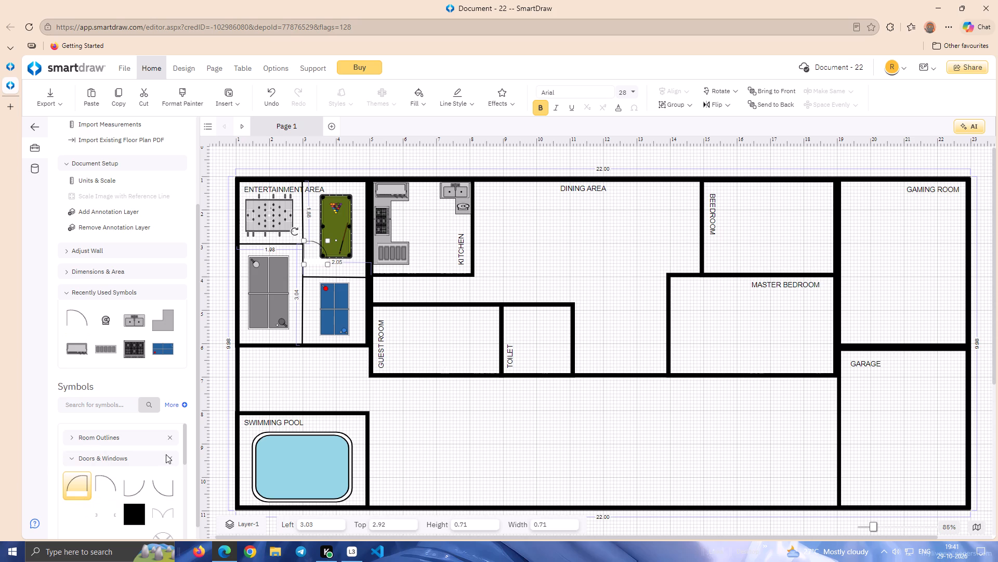
pyautogui.moveTo(332, 285); pyautogui.dragTo(416, 281)
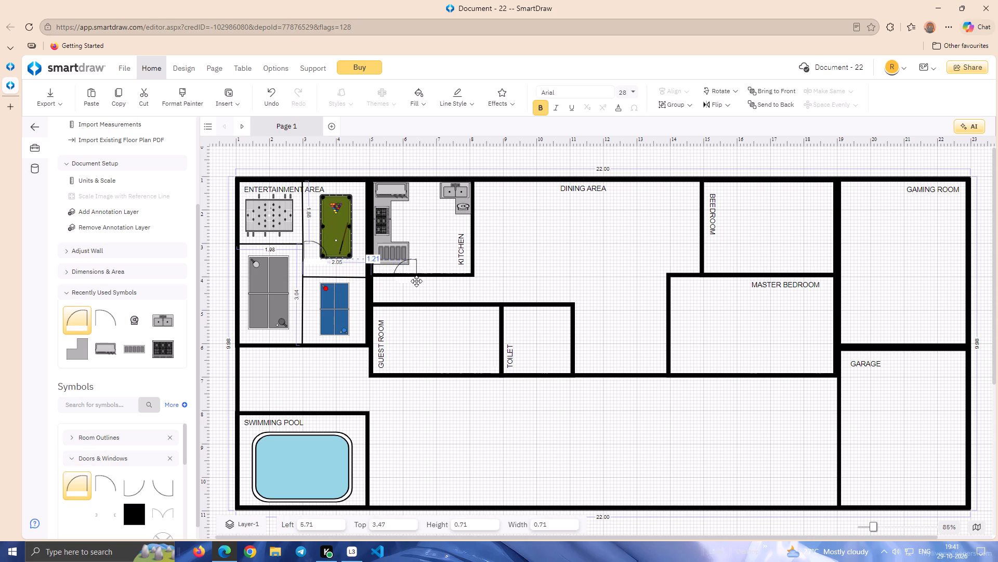
pyautogui.moveTo(416, 281); pyautogui.dragTo(451, 277)
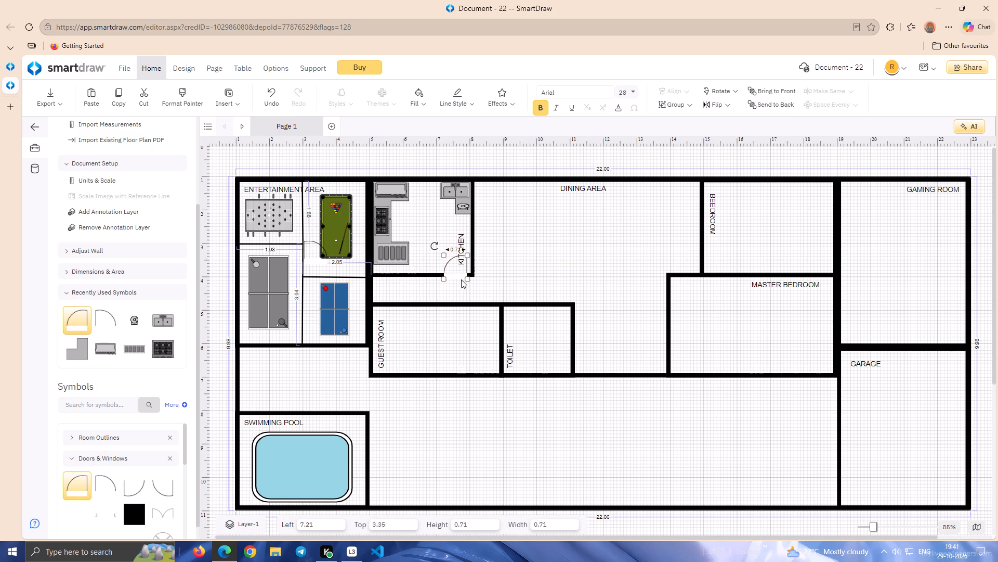
pyautogui.click(467, 281)
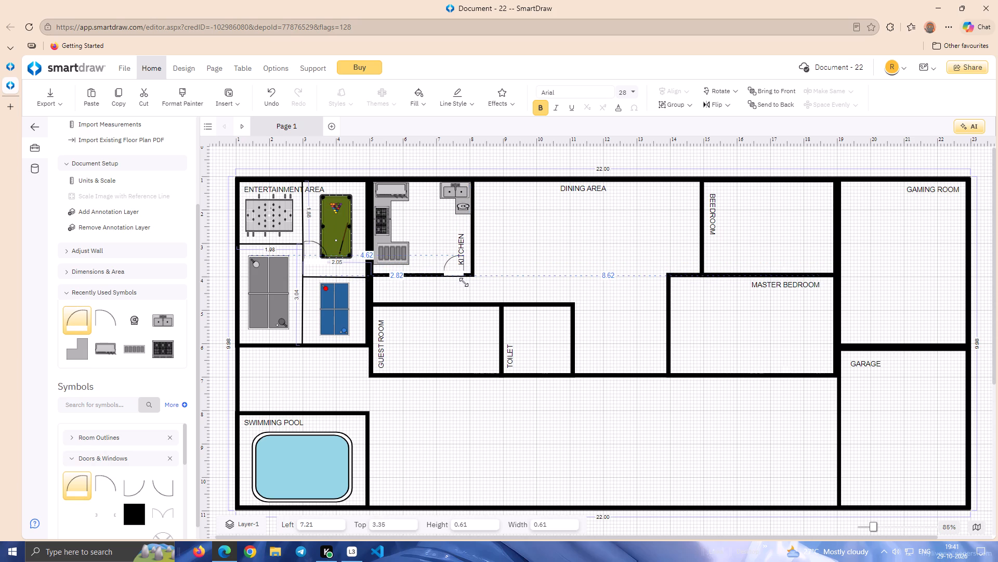
pyautogui.moveTo(453, 275); pyautogui.dragTo(453, 277)
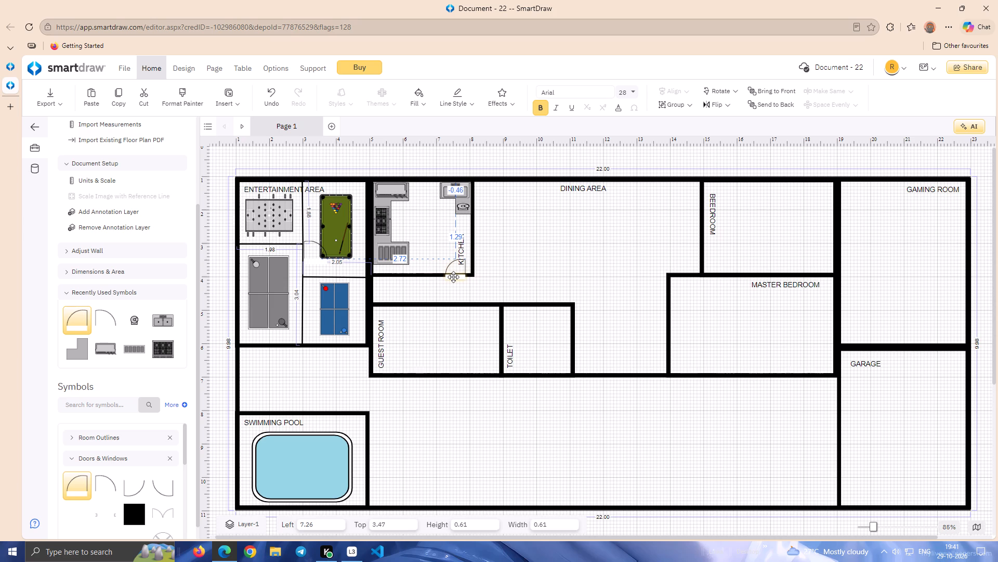
pyautogui.moveTo(453, 277); pyautogui.dragTo(453, 277)
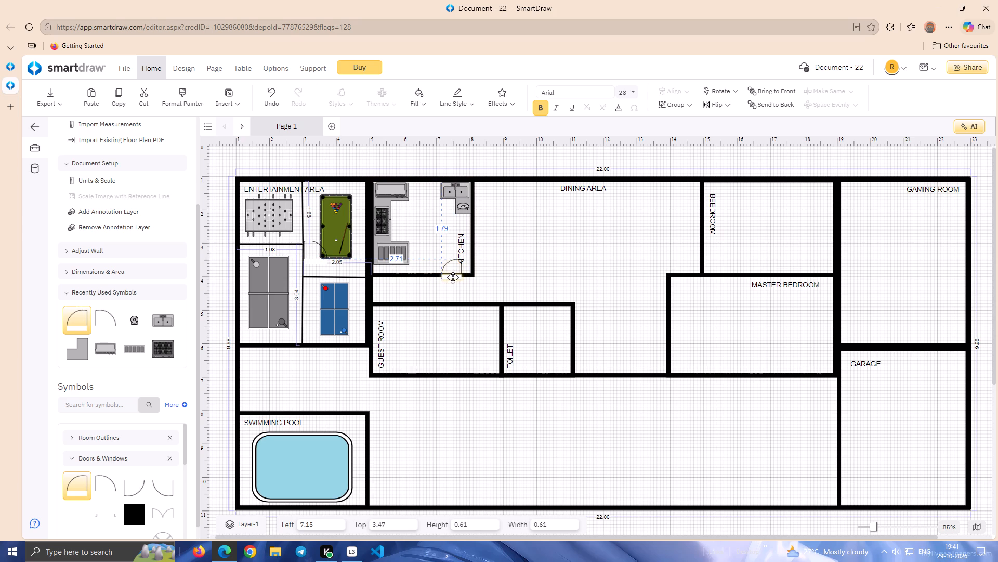
pyautogui.moveTo(453, 277); pyautogui.dragTo(453, 274)
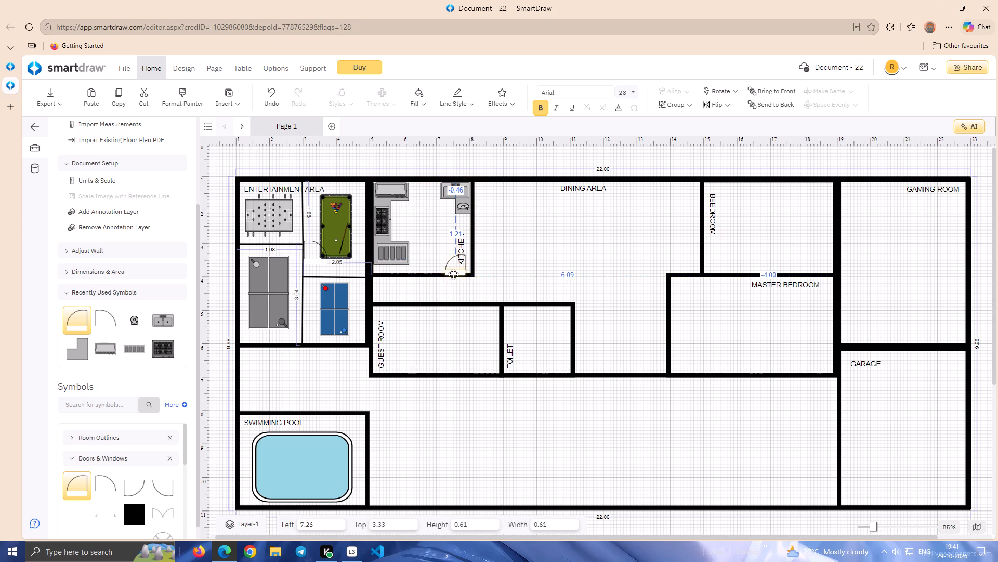
# Align the kitchen door in the bottom wall near the room's lower-right corner, at about 7.29 left and 3.39 top.
pyautogui.moveTo(453, 274); pyautogui.dragTo(432, 278)
pyautogui.click(431, 278)
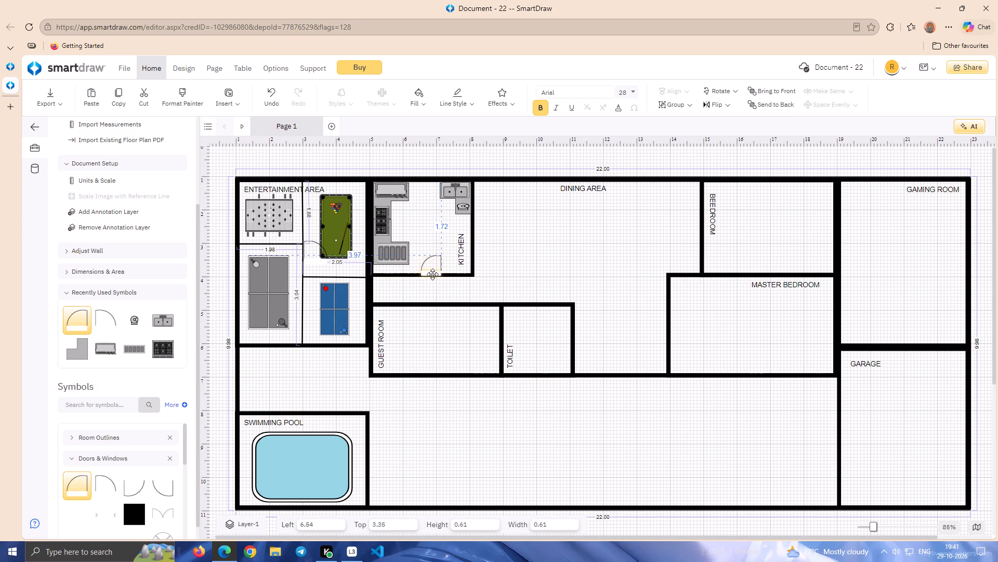
pyautogui.press('Down')
pyautogui.press('Down')
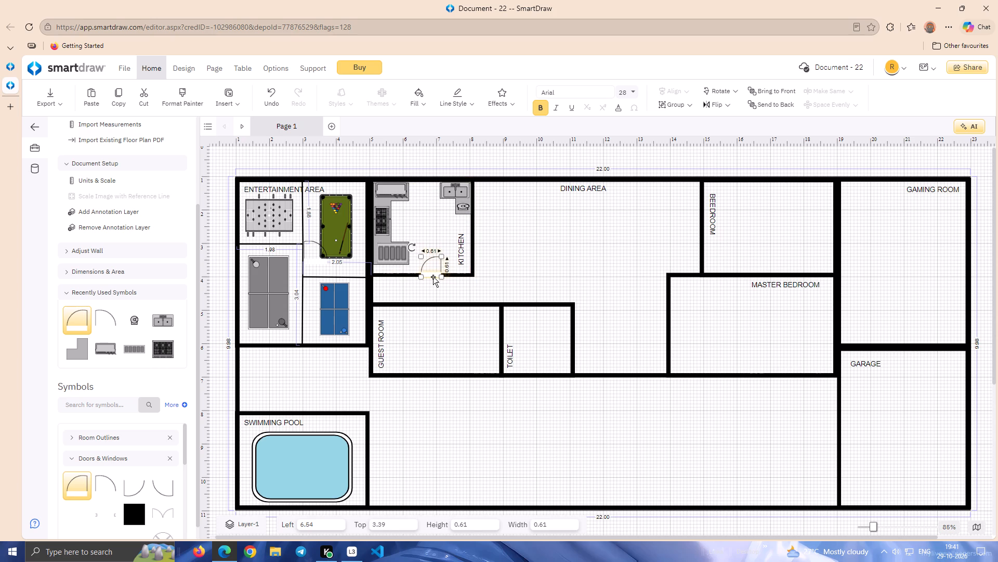
pyautogui.press('Right')
pyautogui.press('Right')
pyautogui.press('Right')
pyautogui.press('Right')
pyautogui.press('Right')
pyautogui.press('Right')
pyautogui.press('Right')
pyautogui.press('Right')
pyautogui.press('Right')
pyautogui.press('Right')
pyautogui.press('Right')
pyautogui.press('Right')
pyautogui.press('Right')
pyautogui.press('Right')
pyautogui.press('Right')
pyautogui.press('Right')
pyautogui.press('Right')
pyautogui.press('Right')
pyautogui.press('Right')
pyautogui.press('Right')
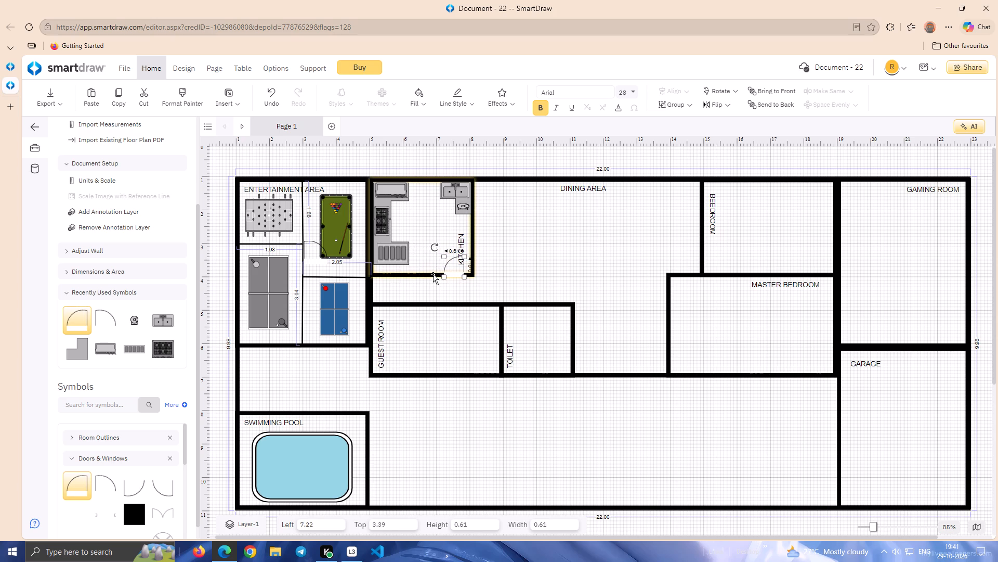
pyautogui.press('Right')
pyautogui.press('Right')
pyautogui.press('Right')
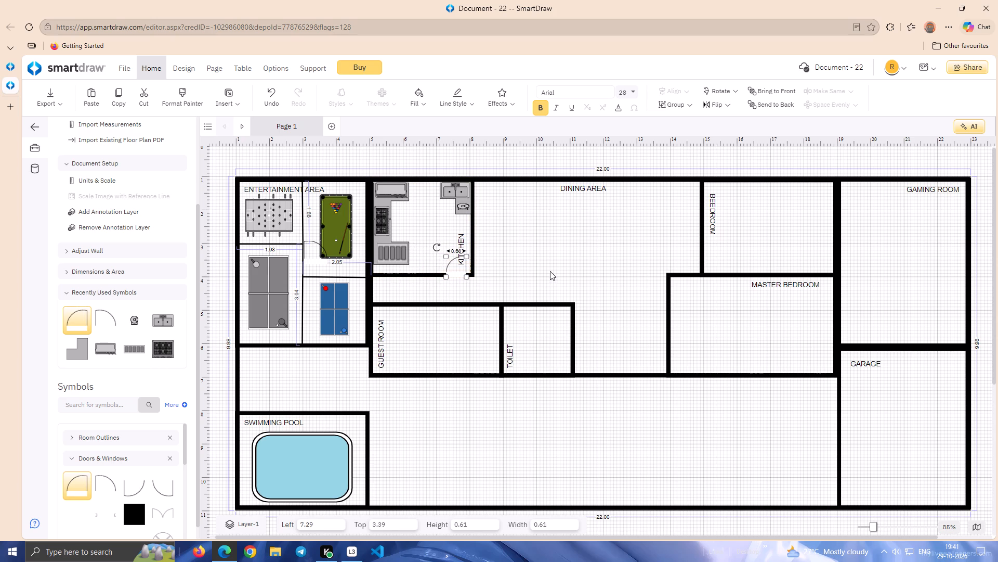
pyautogui.click(550, 271)
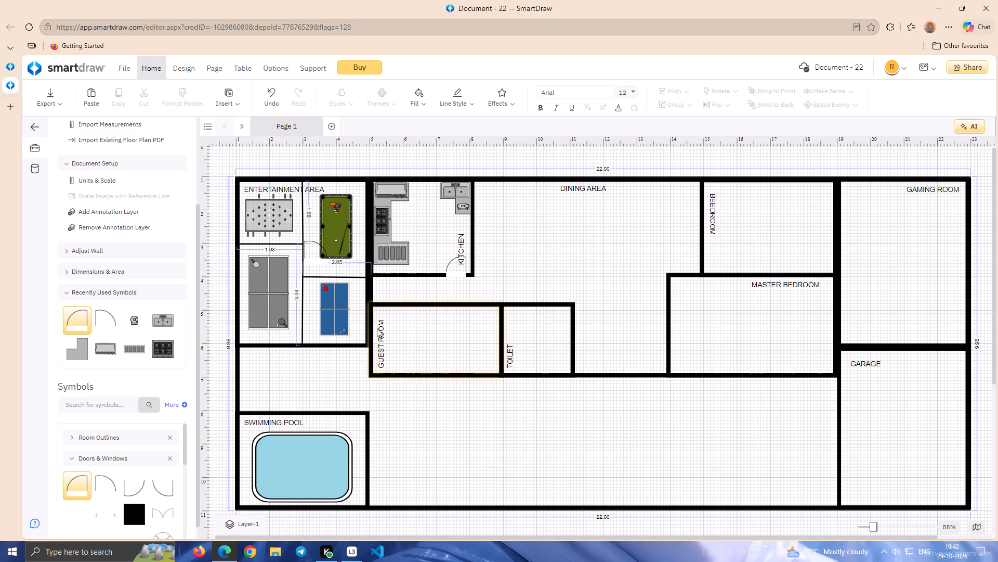
# Add another Door (28") with the kitchen door's swing, scale it to about 0.62 by 0.62, and set it aside below the guest room.
pyautogui.doubleClick(83, 487)
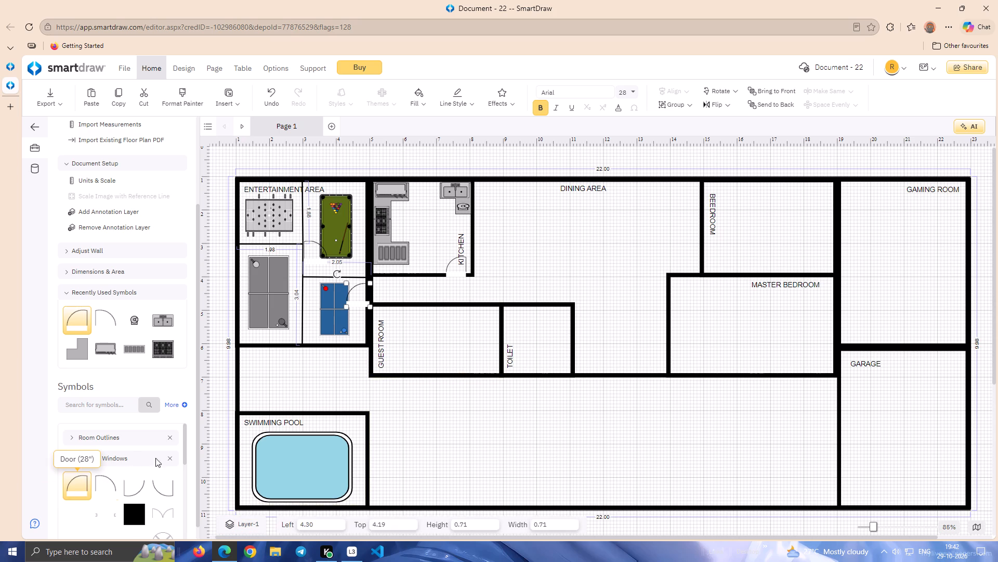
pyautogui.moveTo(356, 303); pyautogui.dragTo(338, 320)
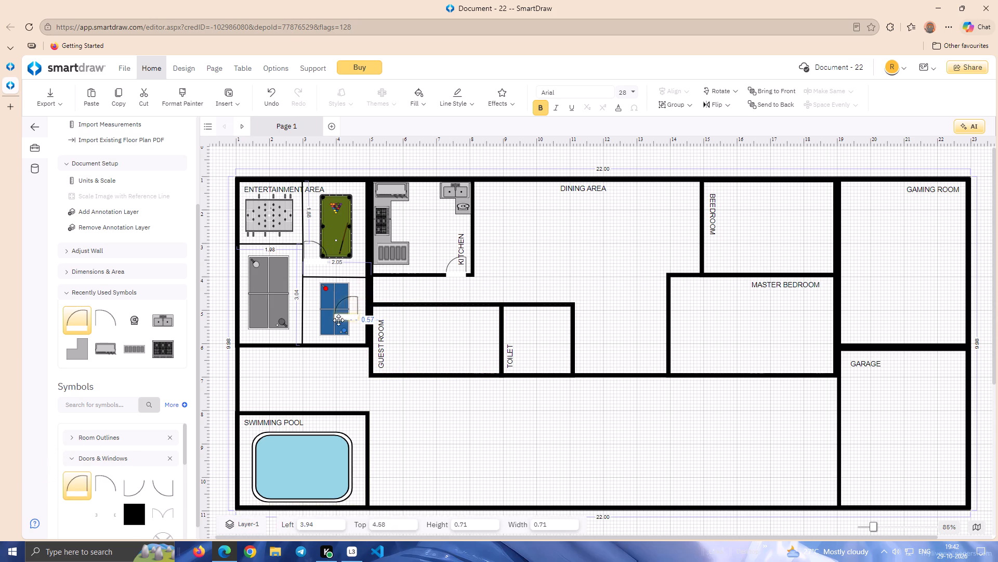
pyautogui.moveTo(338, 320); pyautogui.dragTo(268, 344)
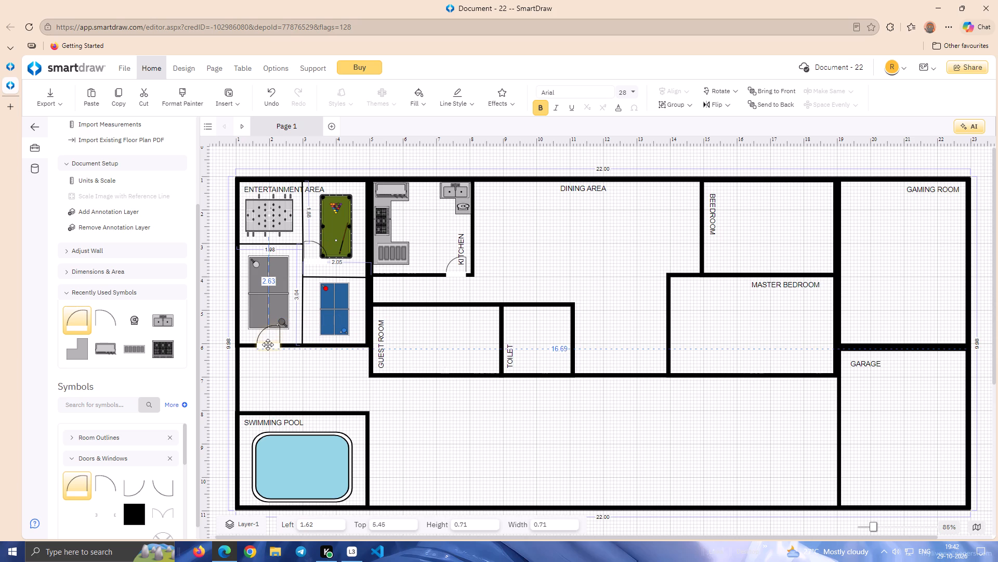
pyautogui.moveTo(268, 344); pyautogui.dragTo(268, 344)
pyautogui.click(280, 350)
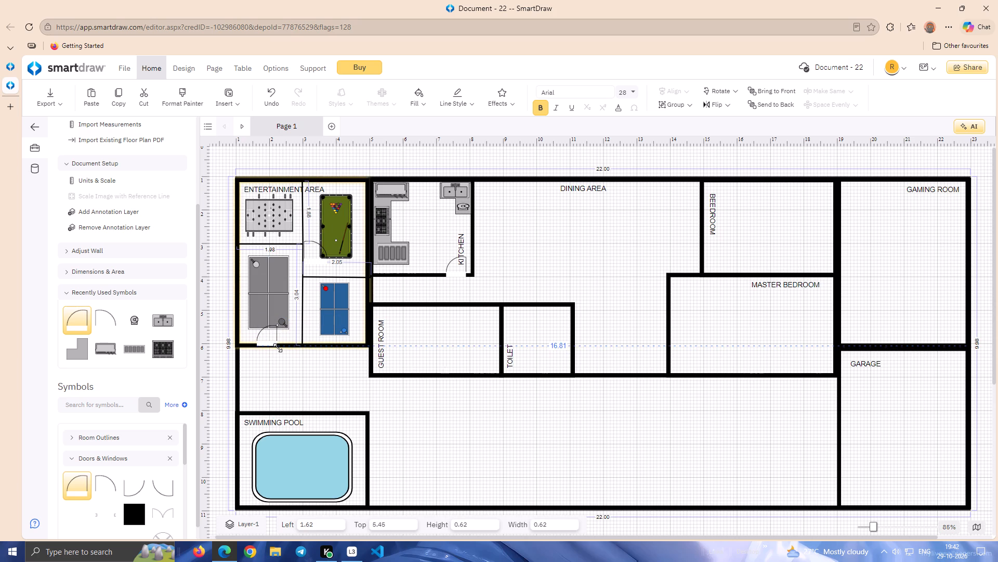
pyautogui.moveTo(268, 342); pyautogui.dragTo(268, 347)
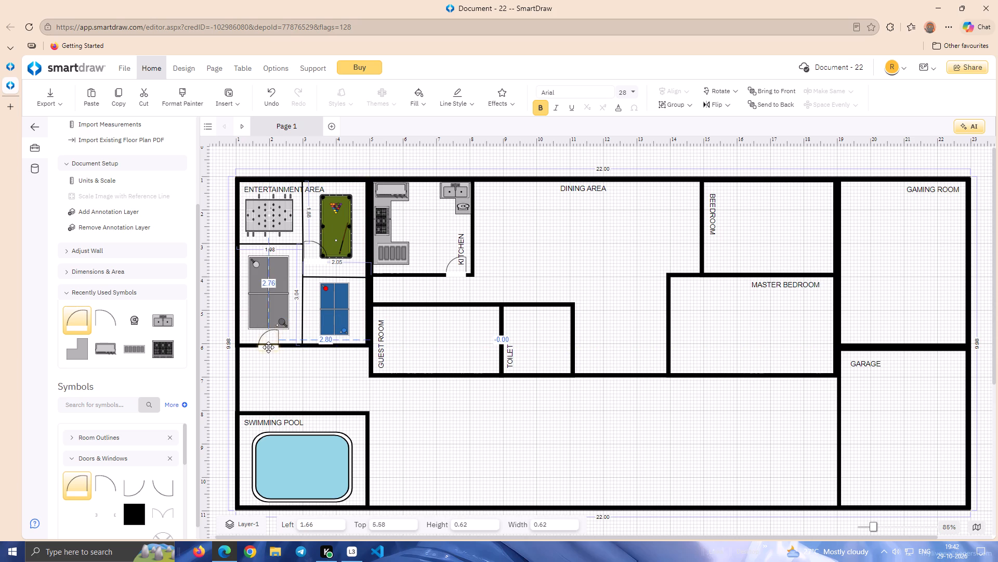
pyautogui.moveTo(268, 347); pyautogui.dragTo(266, 364)
pyautogui.click(262, 367)
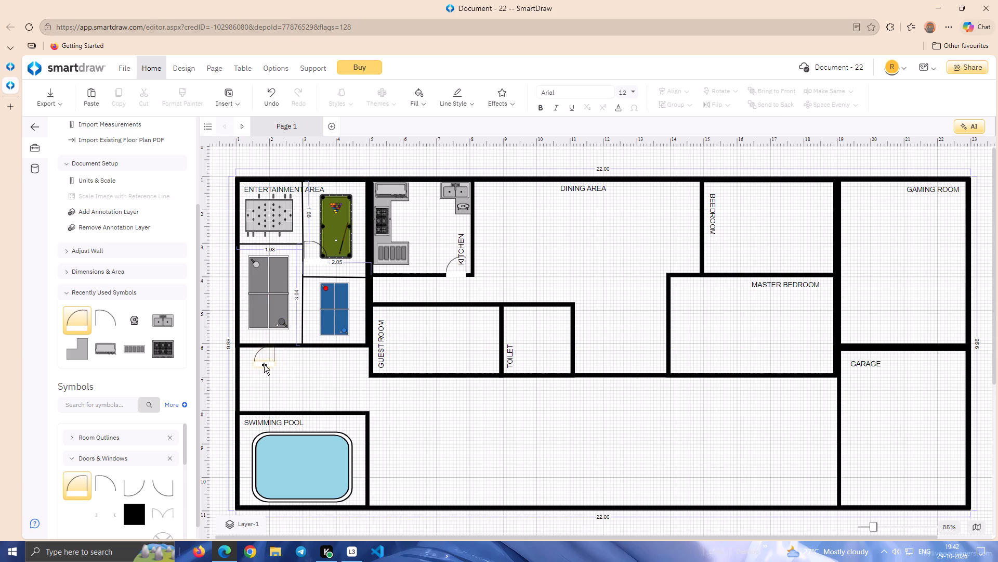
pyautogui.moveTo(264, 365); pyautogui.dragTo(425, 425)
pyautogui.doubleClick(426, 423)
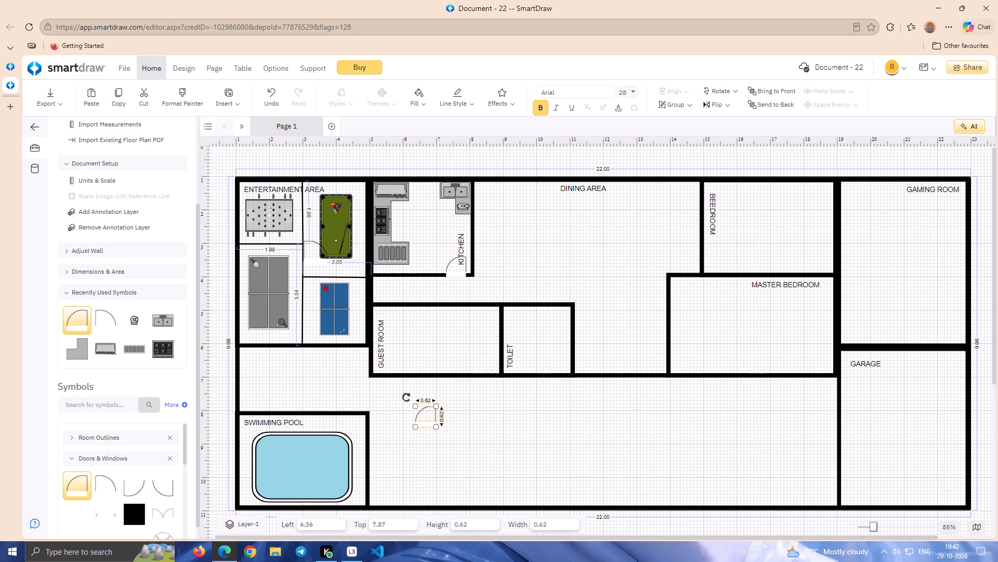
# Add a Door (28") with the opposite swing, scaled to about 0.58, in the entertainment area's bottom wall near its lower-left corner.
pyautogui.doubleClick(104, 477)
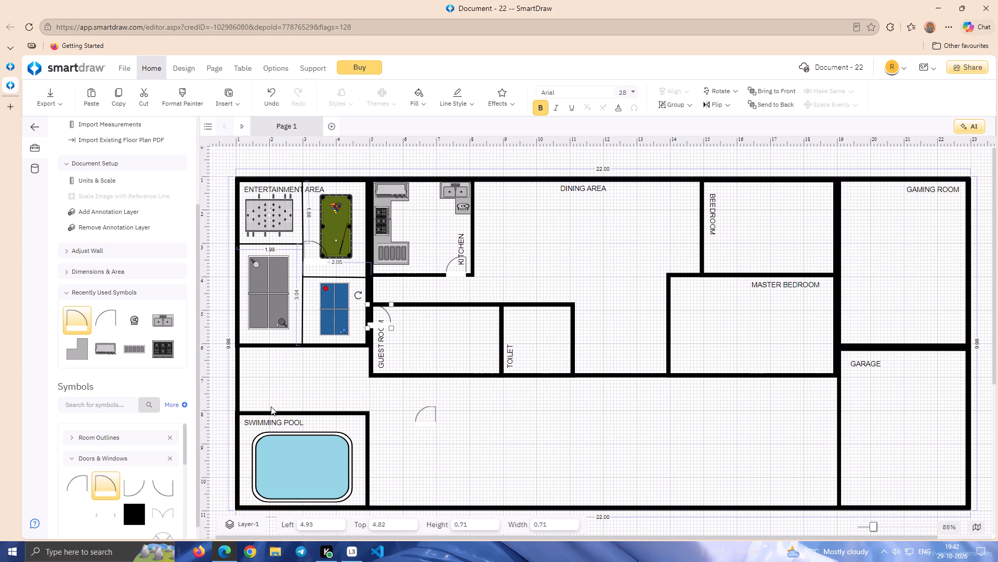
pyautogui.moveTo(392, 328); pyautogui.dragTo(388, 327)
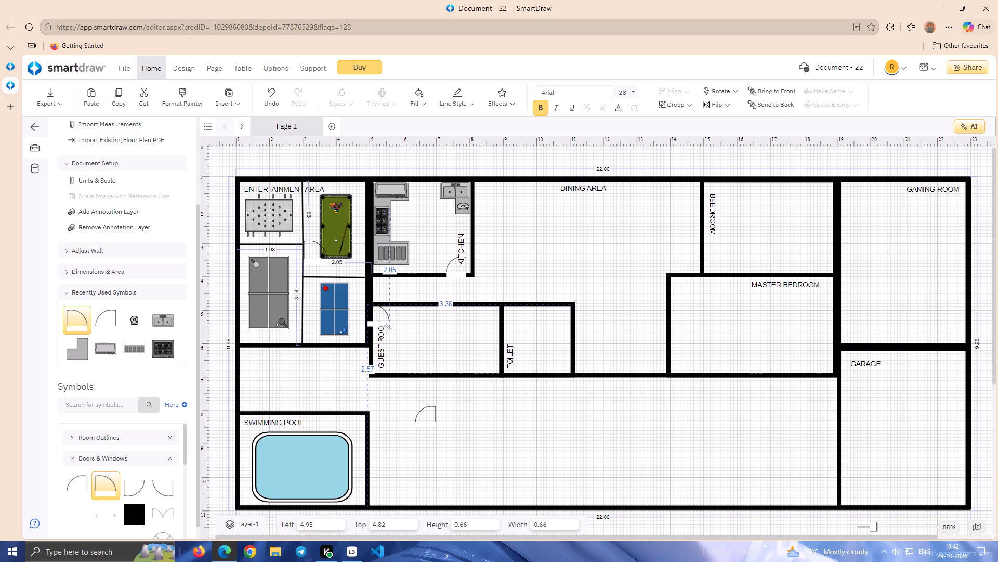
pyautogui.moveTo(388, 327); pyautogui.dragTo(387, 327)
pyautogui.moveTo(377, 321); pyautogui.dragTo(344, 327)
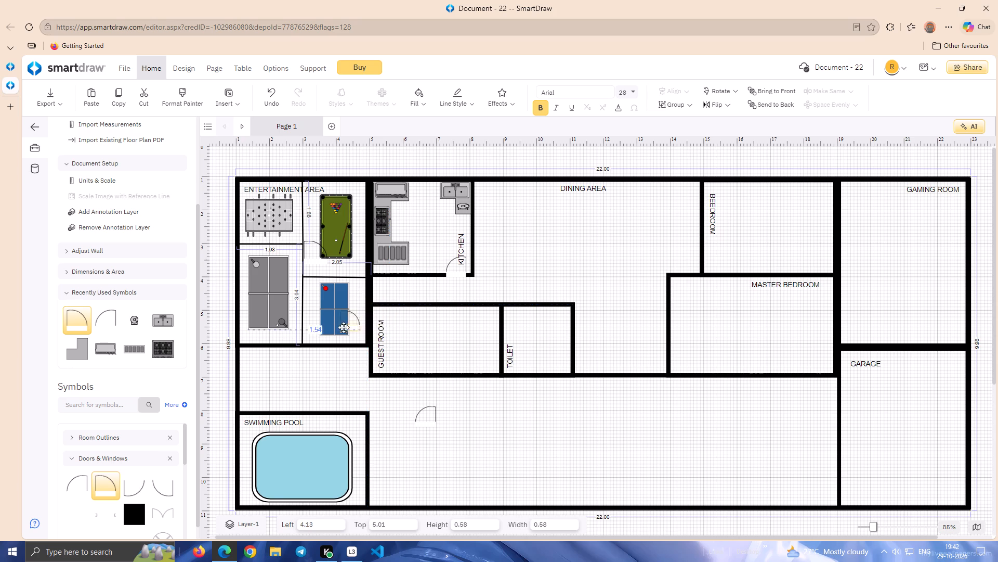
pyautogui.moveTo(344, 327); pyautogui.dragTo(254, 342)
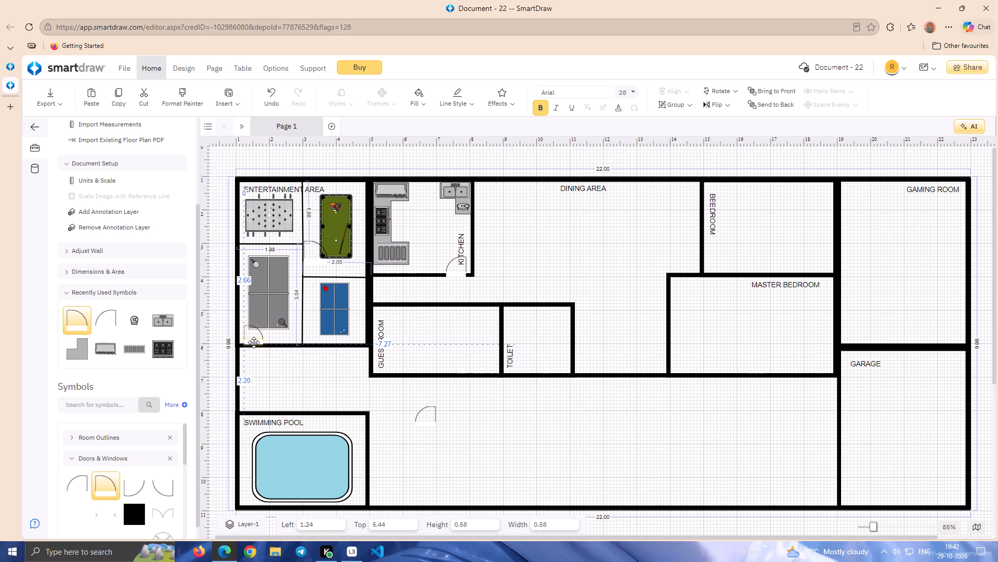
pyautogui.moveTo(254, 342); pyautogui.dragTo(254, 346)
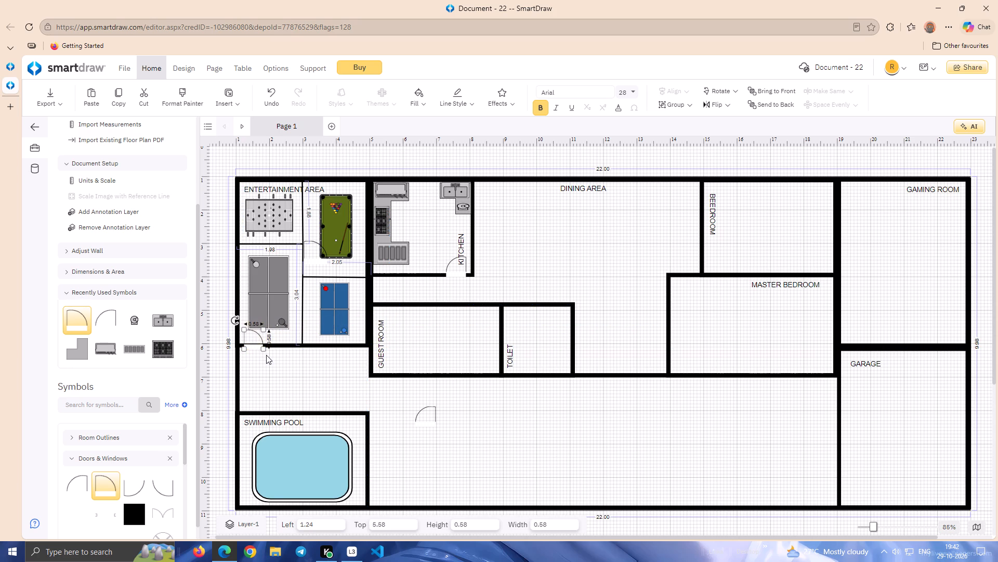
pyautogui.press('Up')
pyautogui.press('Up')
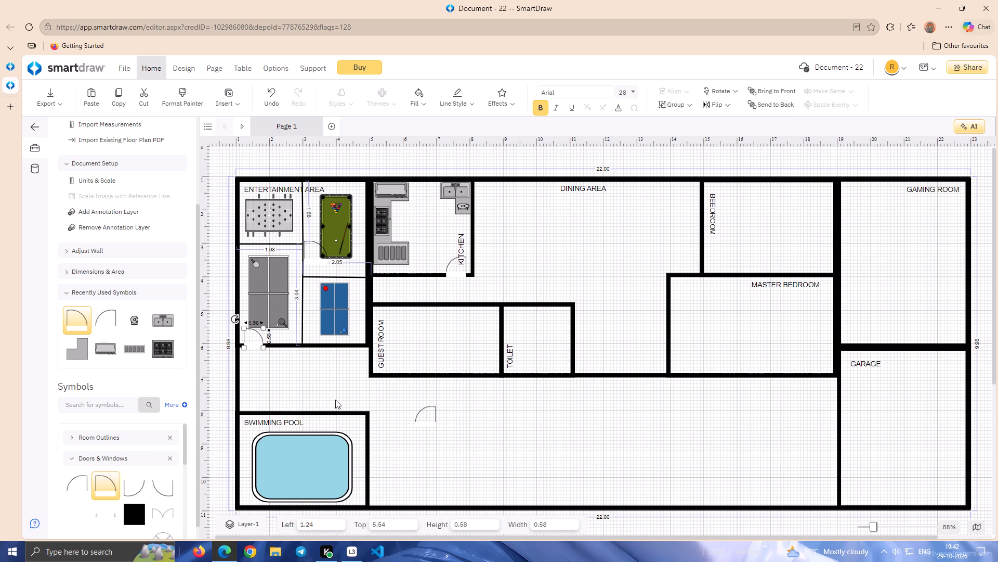
pyautogui.press('Left')
# Move the spare 0.62 door from below the guest room into the entertainment area's bottom wall near its lower-right corner, below the blue table.
pyautogui.click(419, 423)
pyautogui.moveTo(423, 425); pyautogui.dragTo(387, 397)
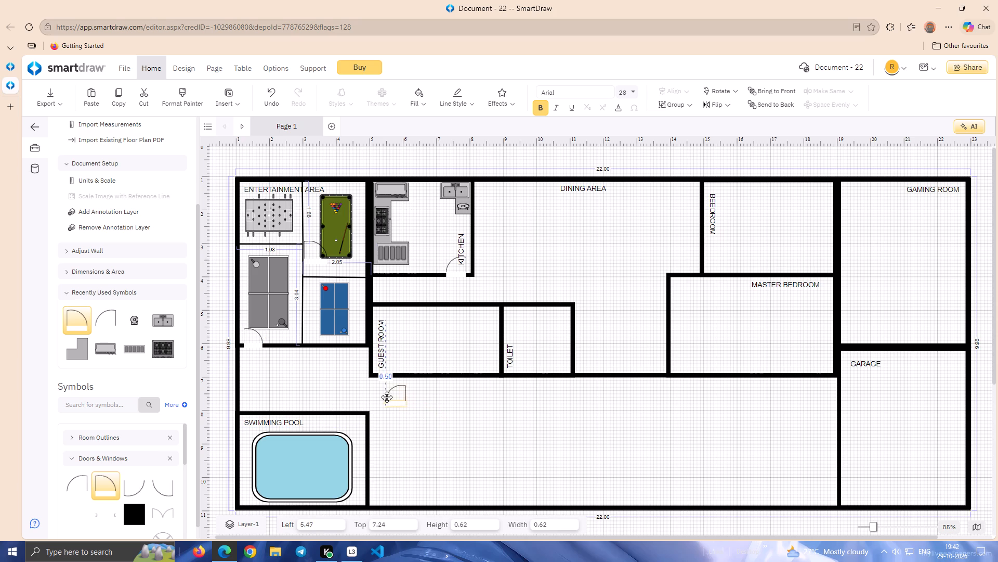
pyautogui.moveTo(387, 397); pyautogui.dragTo(346, 350)
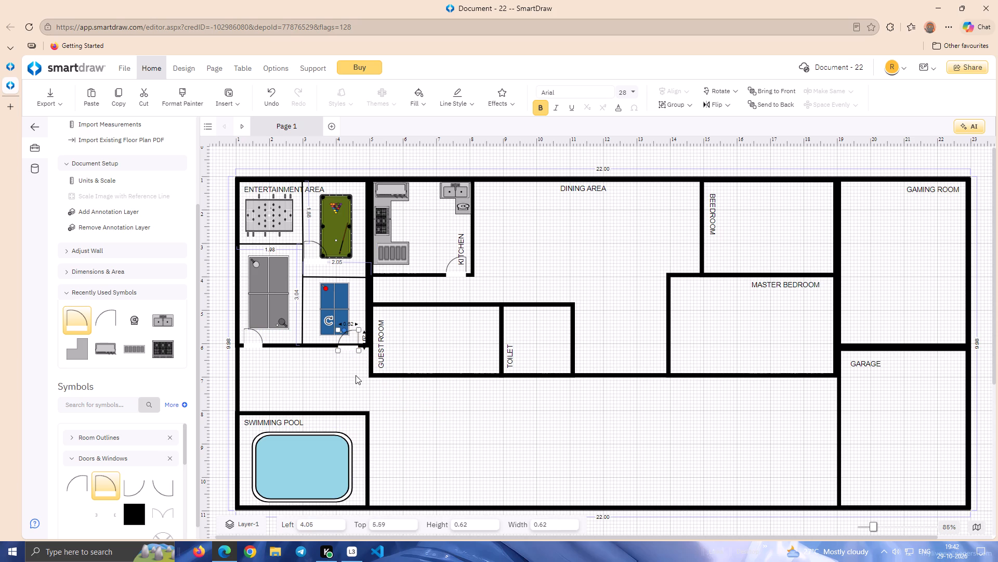
pyautogui.press('Up')
pyautogui.press('Up')
pyautogui.press('Up')
pyautogui.press('Up')
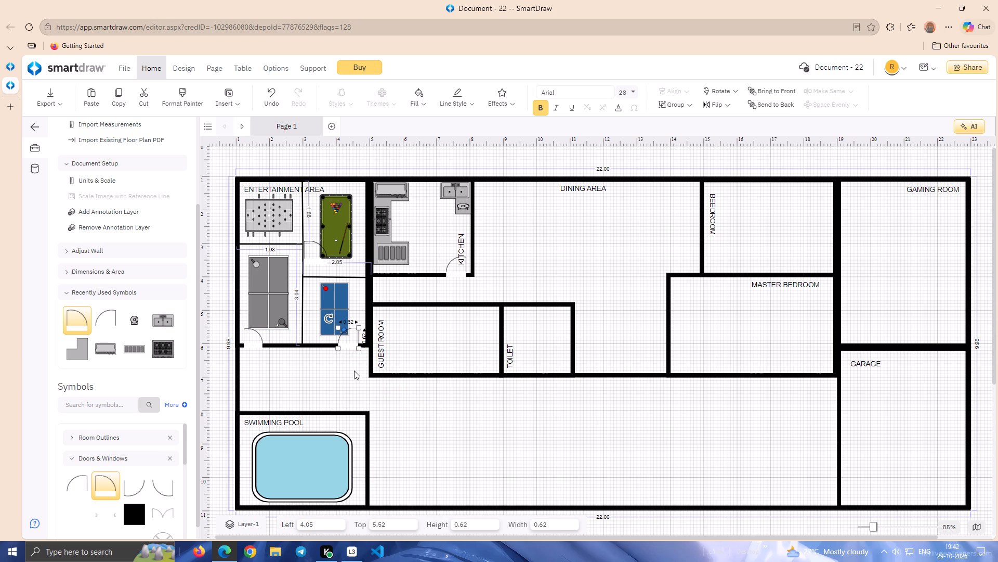
pyautogui.press('Up')
pyautogui.press('Right')
pyautogui.press('Right')
pyautogui.press('Right')
pyautogui.press('Right')
pyautogui.click(340, 376)
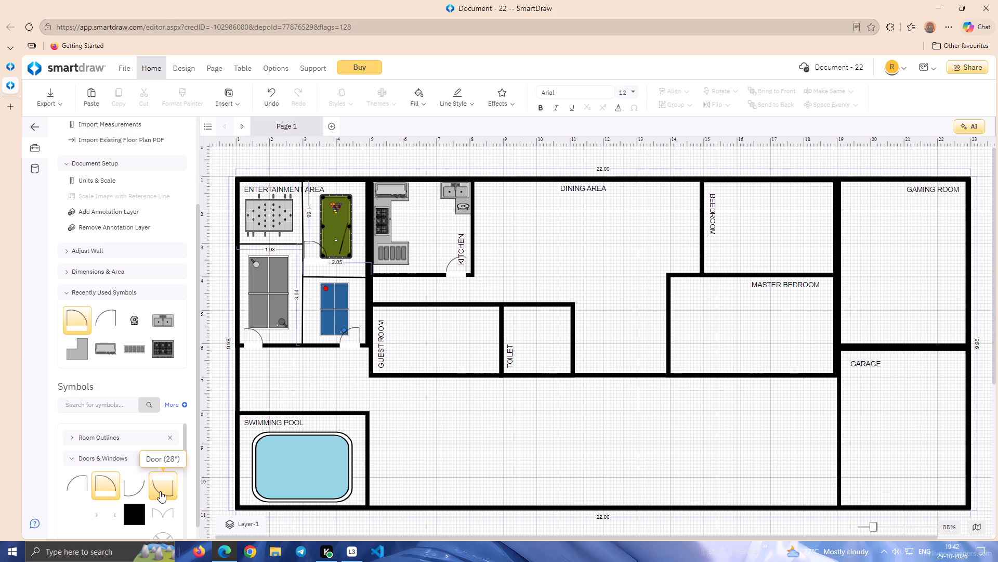
# Add a Door (28") swinging down into the swimming pool room, scaled to about 0.58, in its top wall near the upper-right corner.
pyautogui.doubleClick(160, 491)
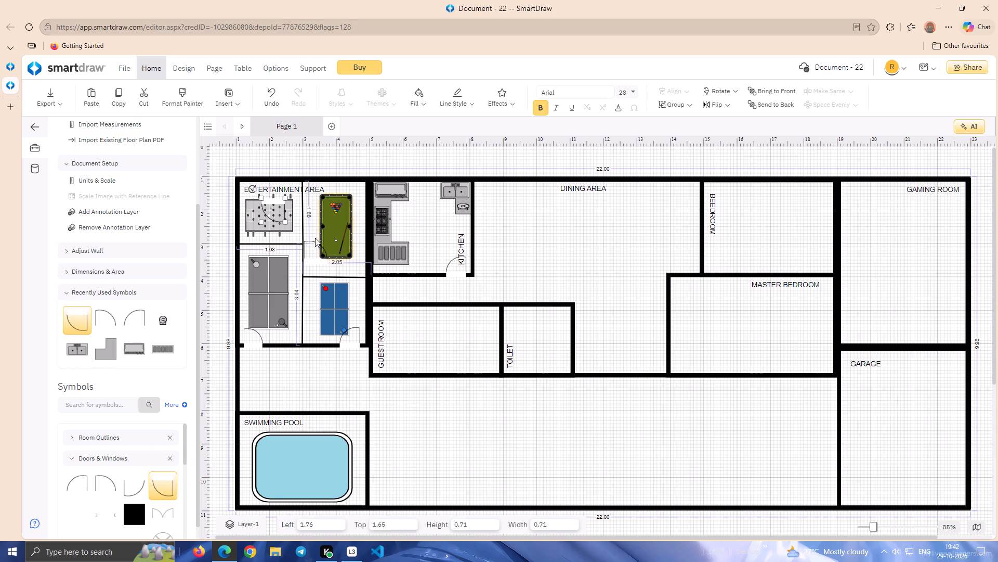
pyautogui.moveTo(275, 202); pyautogui.dragTo(426, 419)
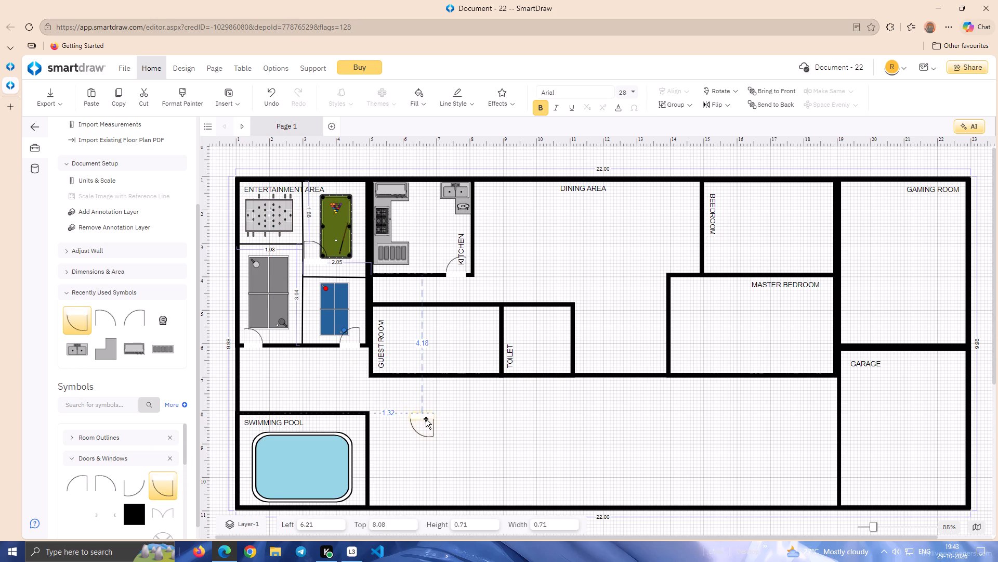
pyautogui.click(433, 417)
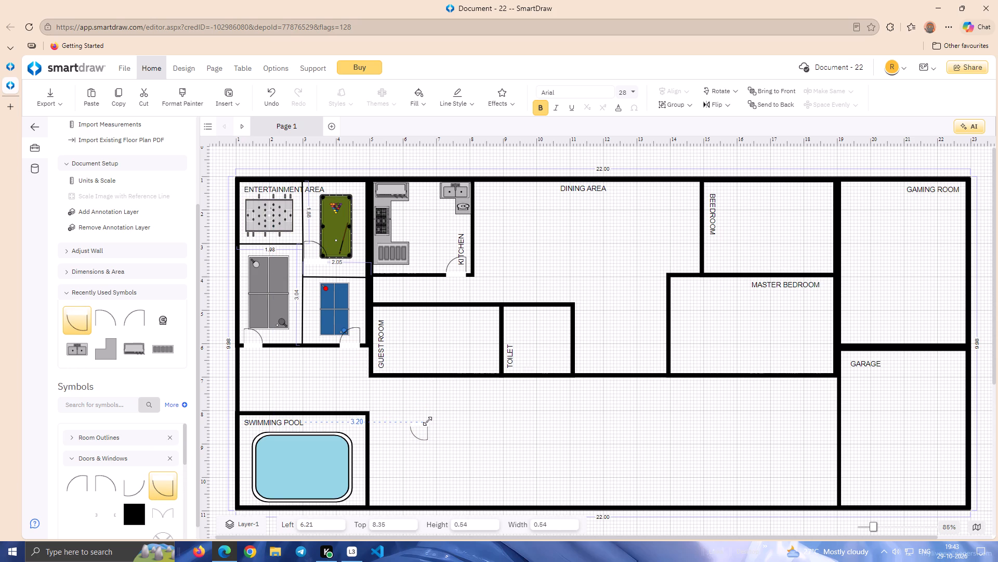
pyautogui.moveTo(425, 421); pyautogui.dragTo(363, 417)
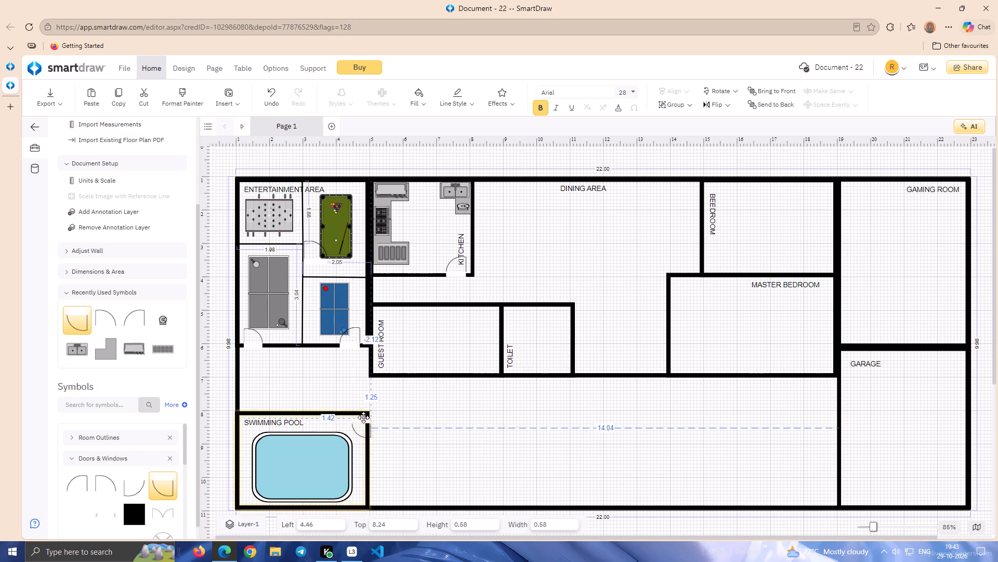
pyautogui.moveTo(363, 417); pyautogui.dragTo(353, 411)
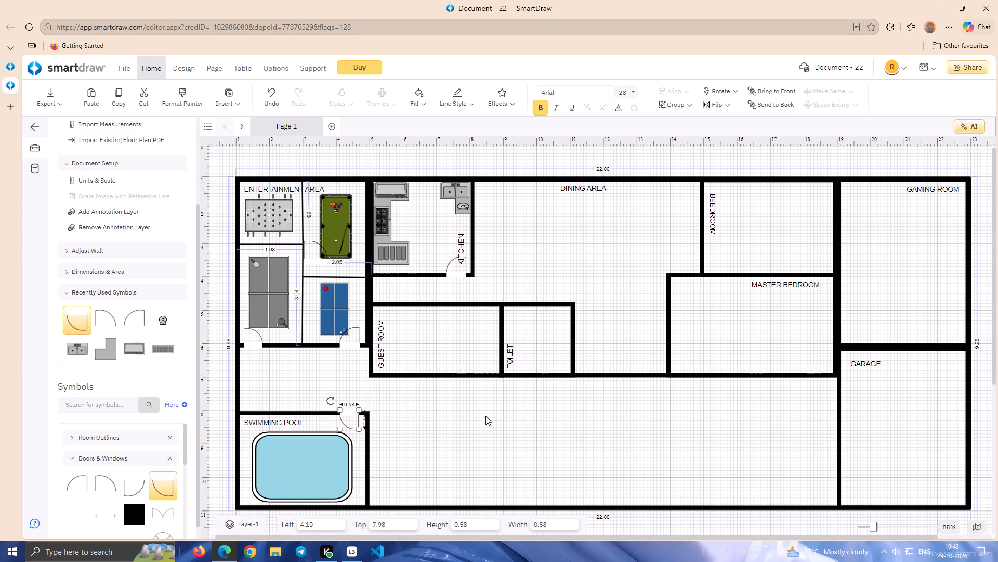
pyautogui.press('Down')
pyautogui.press('Right')
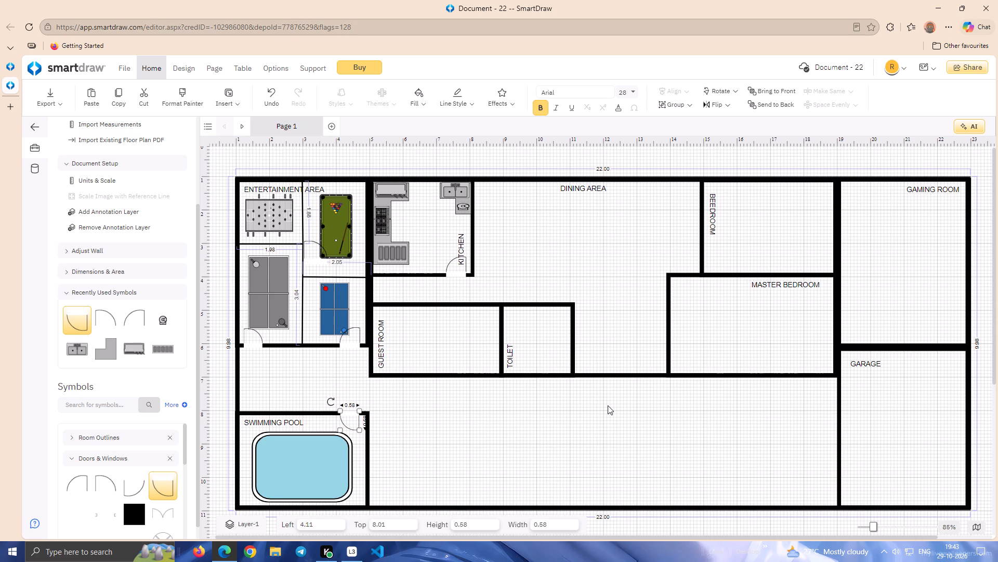
pyautogui.click(608, 405)
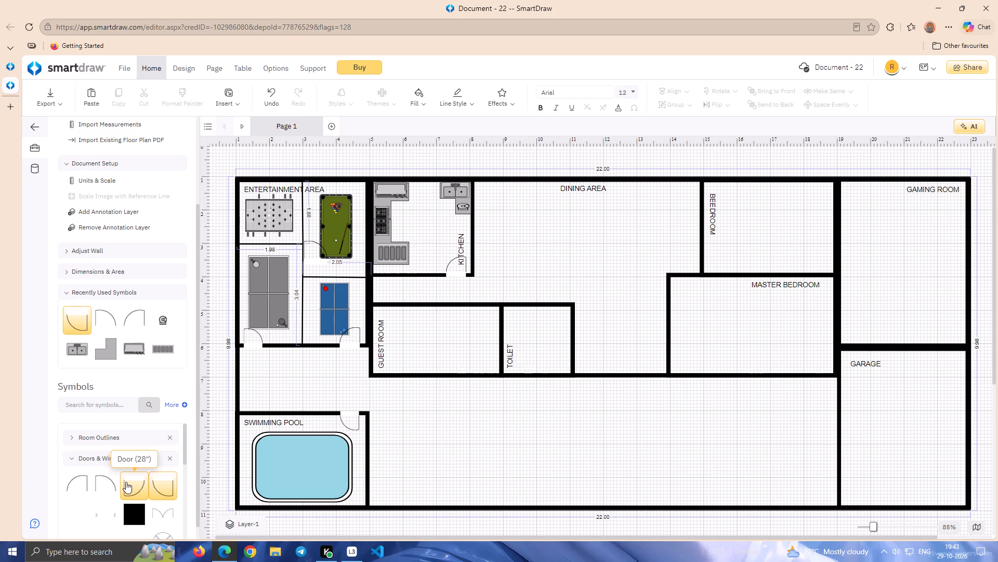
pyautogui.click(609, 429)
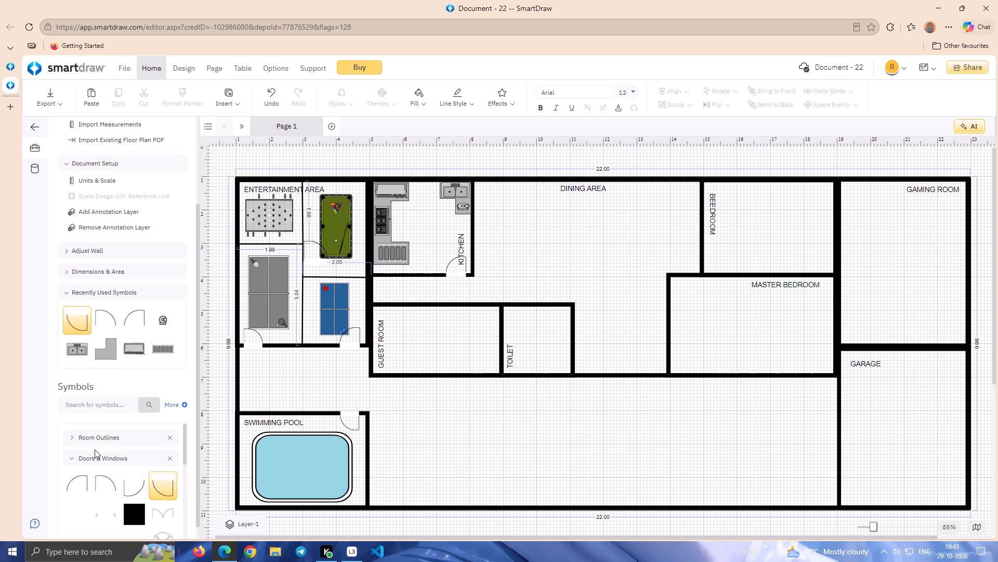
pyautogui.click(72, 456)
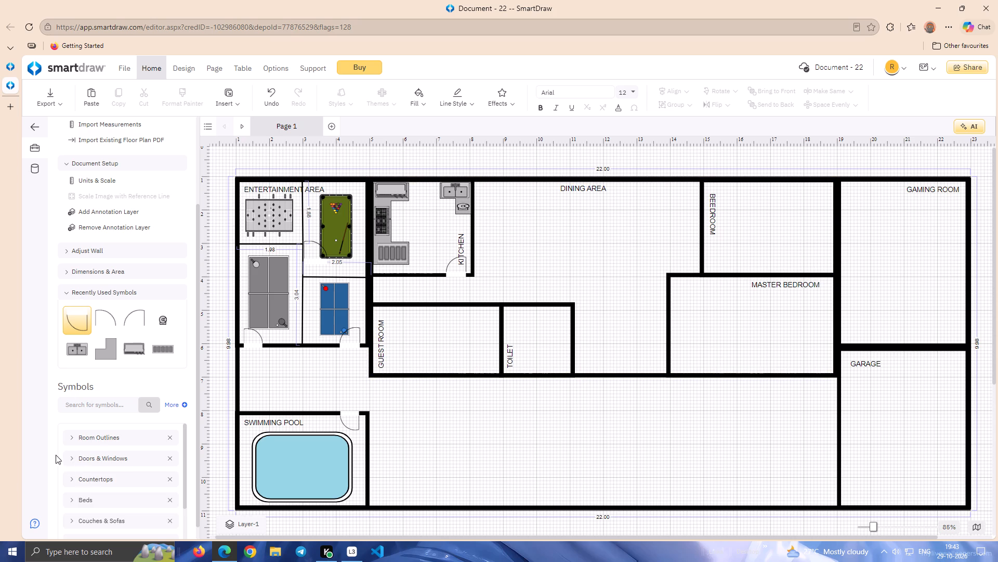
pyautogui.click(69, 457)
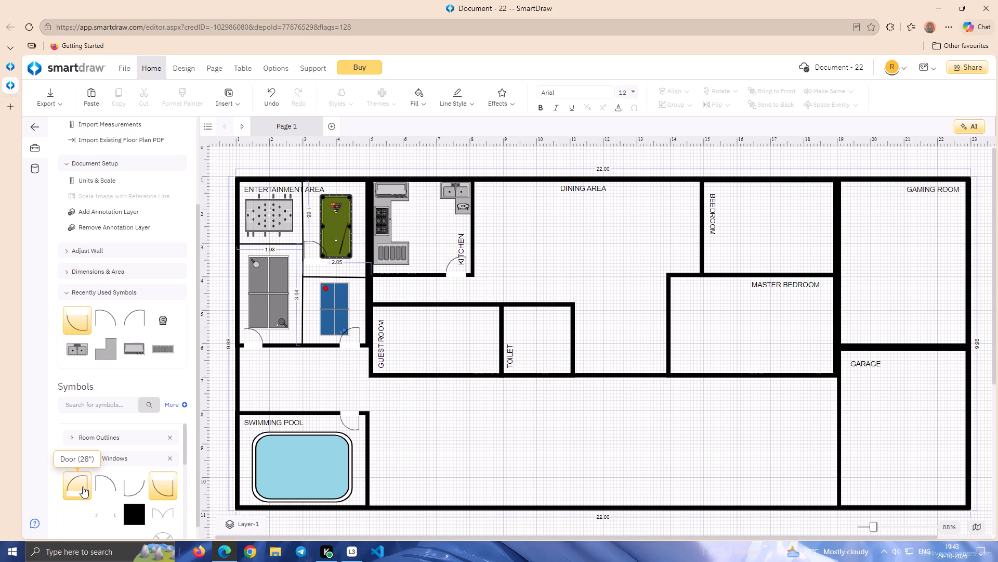
# Add an upward-swinging Door (28") hinged on its left, scaled to about 0.65, in the guest room's top wall near the upper-left corner.
pyautogui.doubleClick(95, 489)
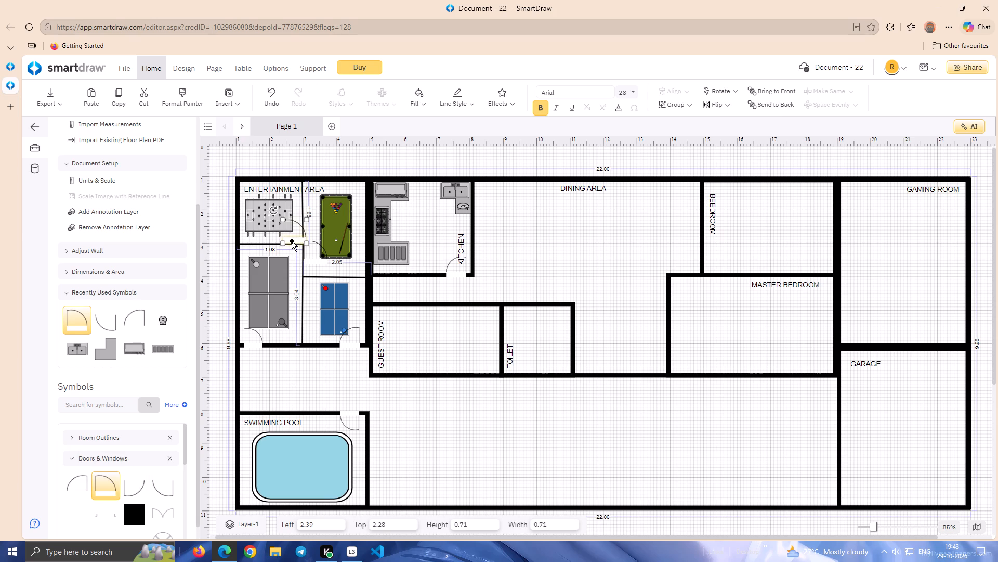
pyautogui.moveTo(292, 241); pyautogui.dragTo(406, 325)
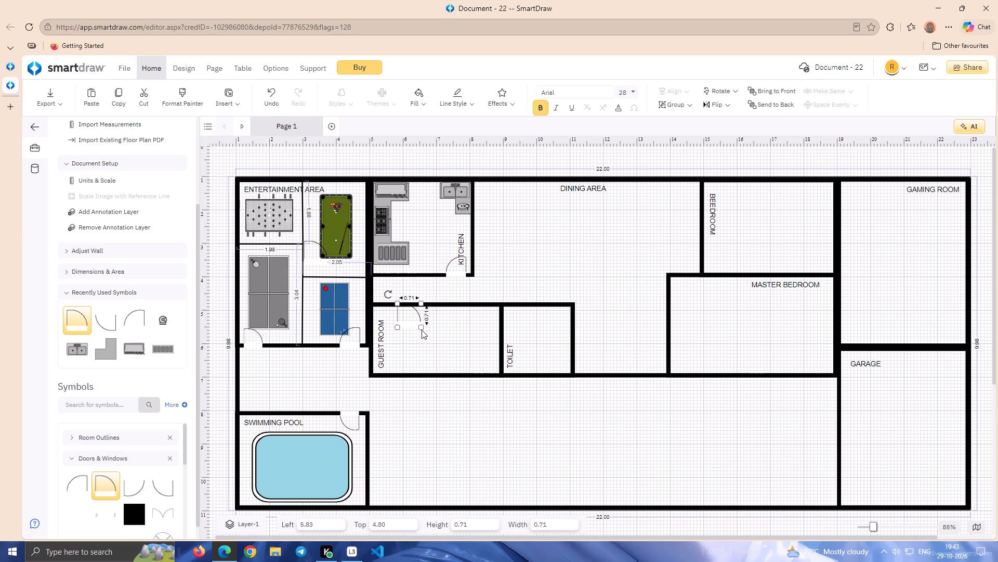
pyautogui.click(421, 327)
pyautogui.moveTo(410, 323); pyautogui.dragTo(389, 304)
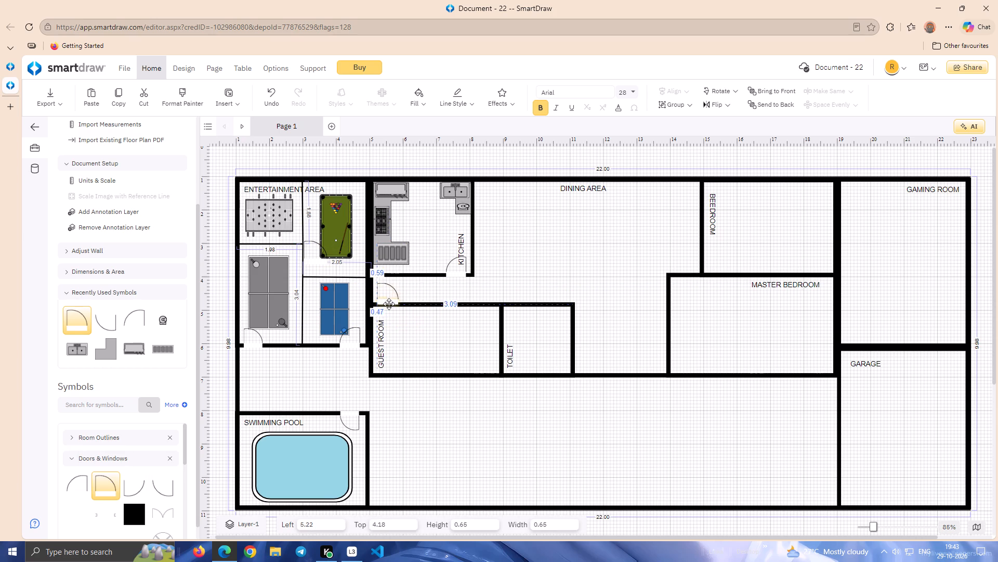
pyautogui.moveTo(389, 304); pyautogui.dragTo(396, 305)
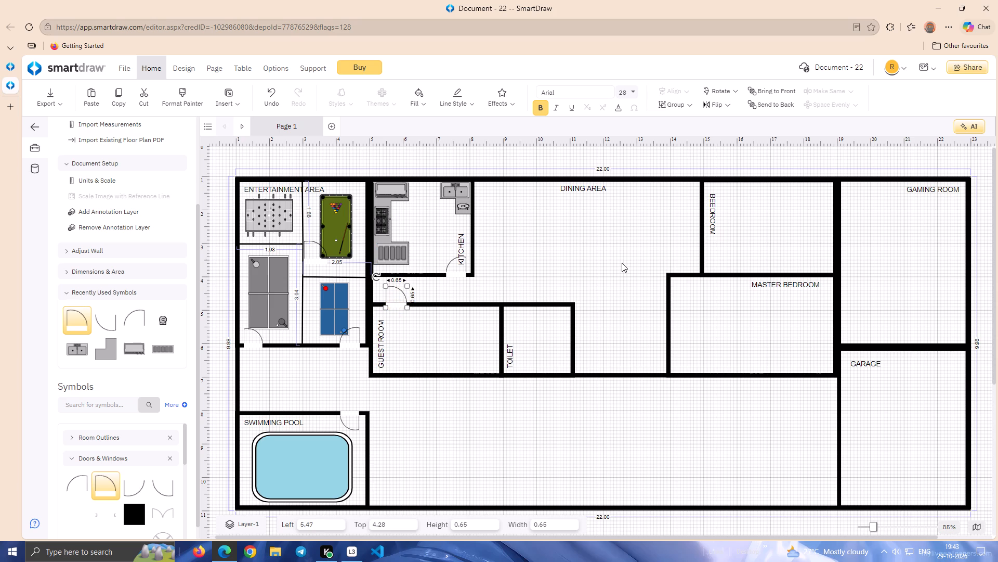
pyautogui.click(607, 265)
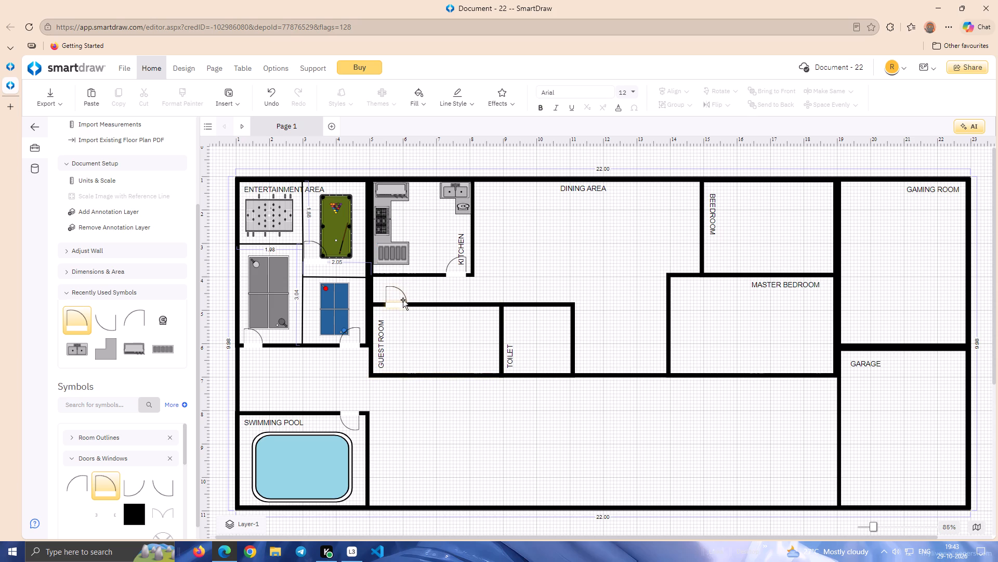
# Move the 0.65 door into the guest room's bottom wall near the lower-left corner, at about 5.45 left and 6.39 top.
pyautogui.moveTo(397, 302); pyautogui.dragTo(466, 369)
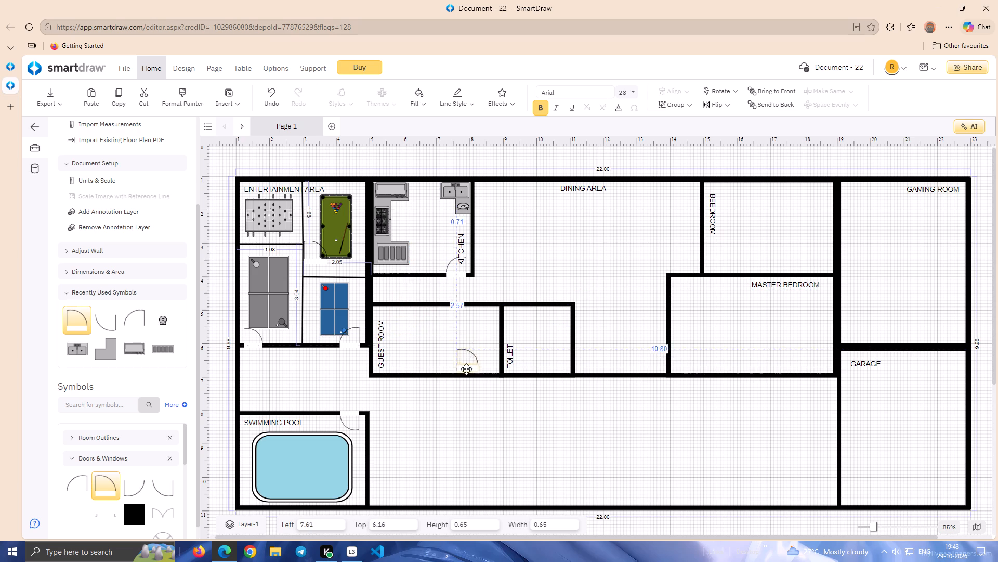
pyautogui.moveTo(466, 369); pyautogui.dragTo(398, 371)
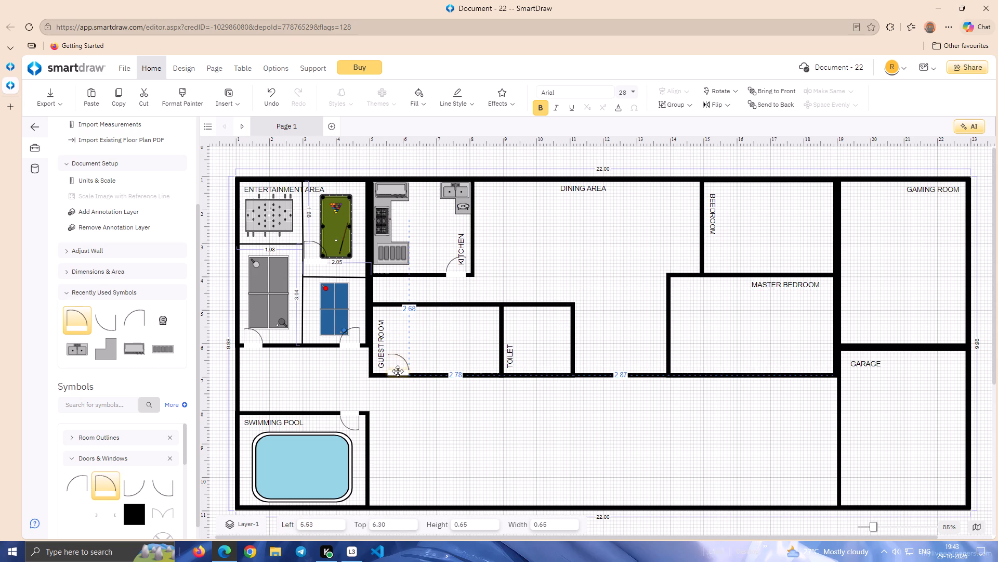
pyautogui.moveTo(398, 371); pyautogui.dragTo(395, 374)
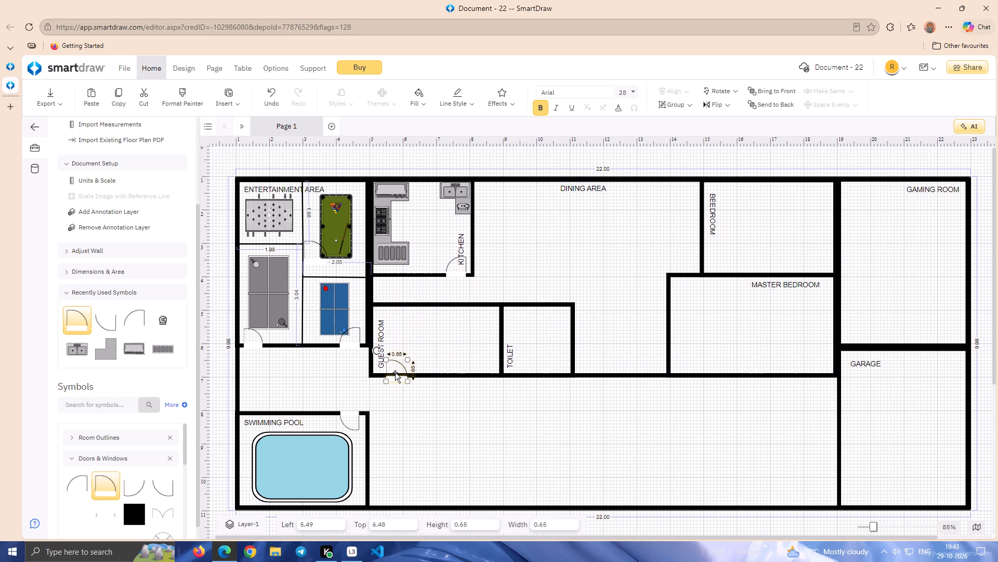
pyautogui.press('Up')
pyautogui.press('Up')
pyautogui.press('Up')
pyautogui.press('Up')
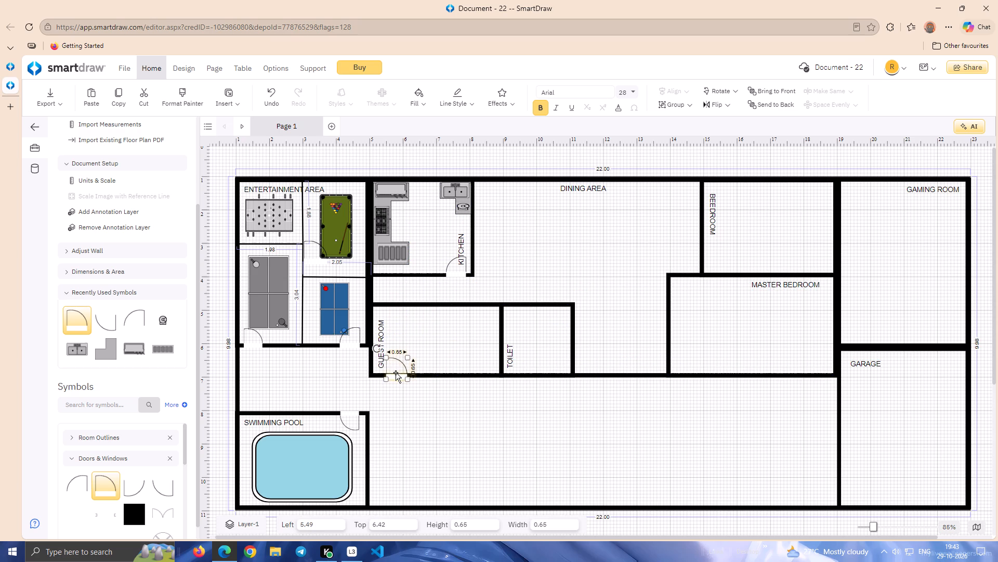
pyautogui.press('Up')
pyautogui.press('Up')
pyautogui.press('Left')
pyautogui.press('Left')
pyautogui.press('Left')
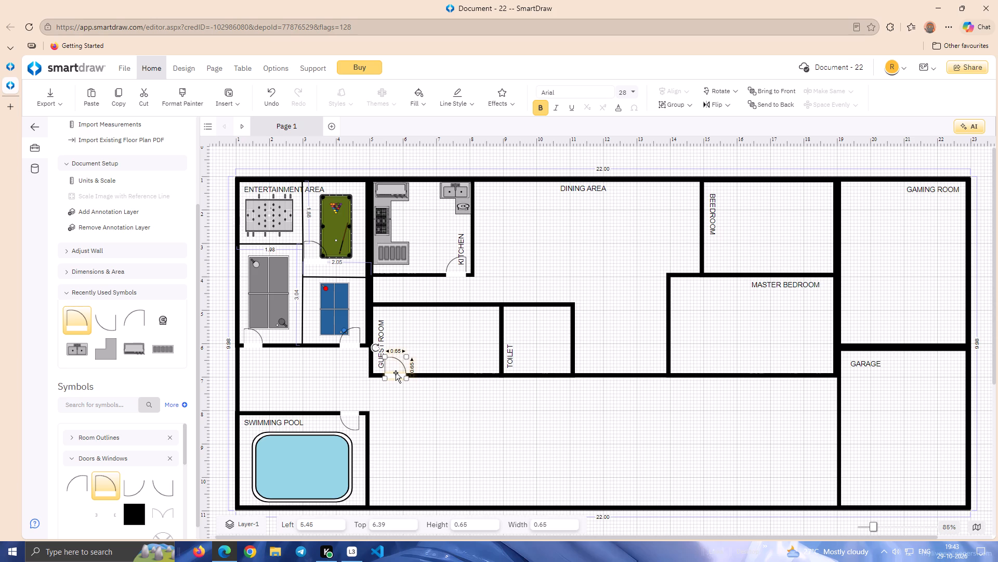
pyautogui.press('Left')
pyautogui.press('Right')
pyautogui.click(441, 330)
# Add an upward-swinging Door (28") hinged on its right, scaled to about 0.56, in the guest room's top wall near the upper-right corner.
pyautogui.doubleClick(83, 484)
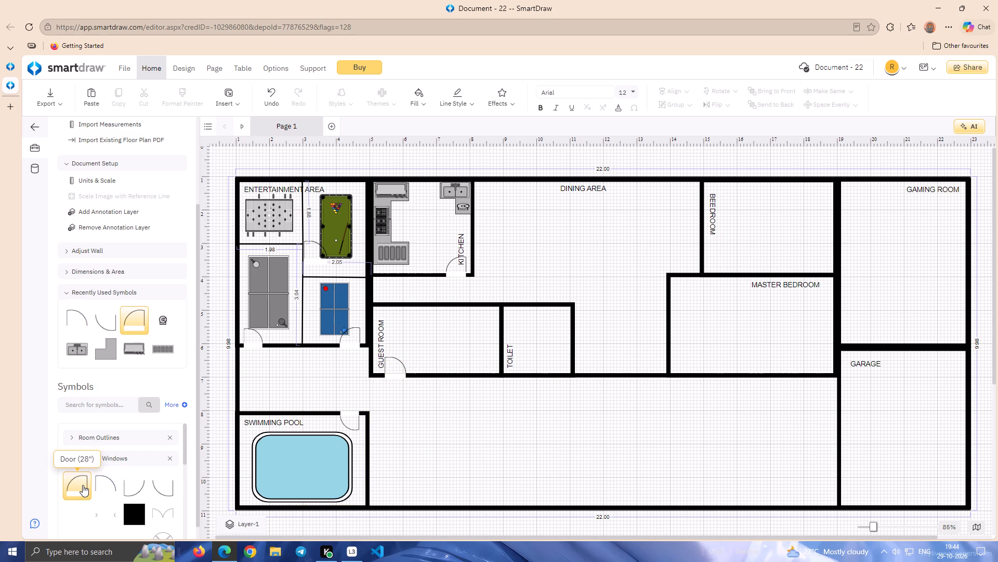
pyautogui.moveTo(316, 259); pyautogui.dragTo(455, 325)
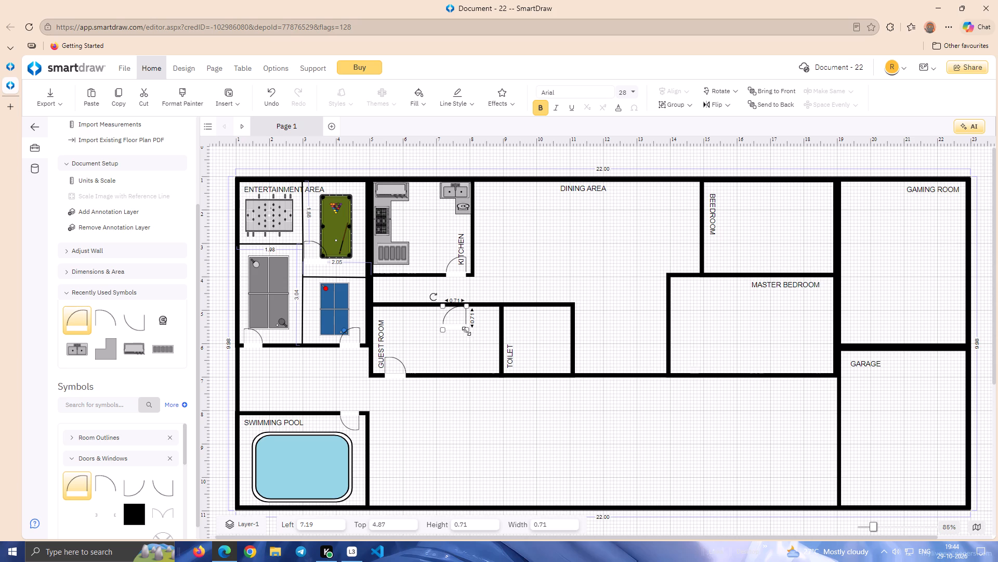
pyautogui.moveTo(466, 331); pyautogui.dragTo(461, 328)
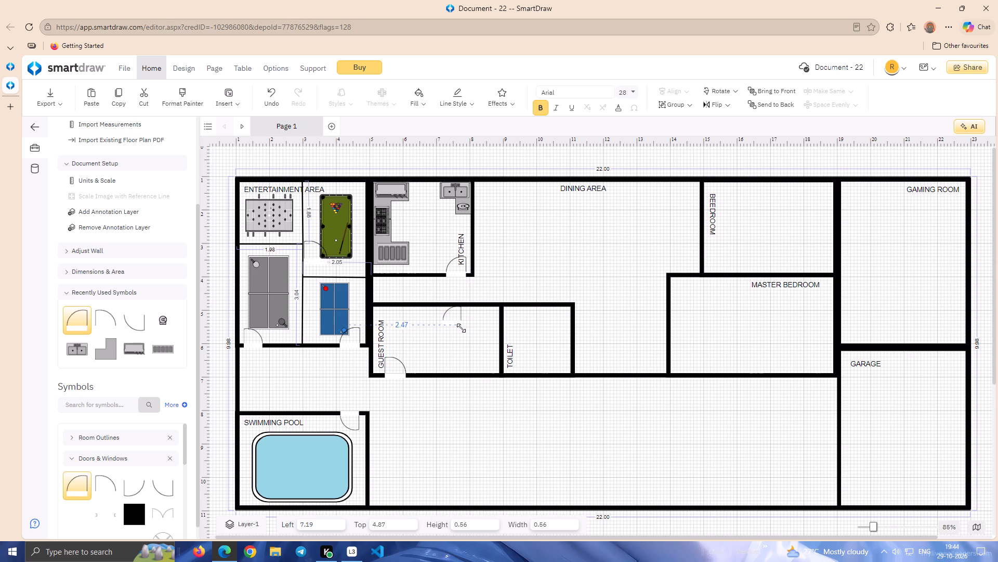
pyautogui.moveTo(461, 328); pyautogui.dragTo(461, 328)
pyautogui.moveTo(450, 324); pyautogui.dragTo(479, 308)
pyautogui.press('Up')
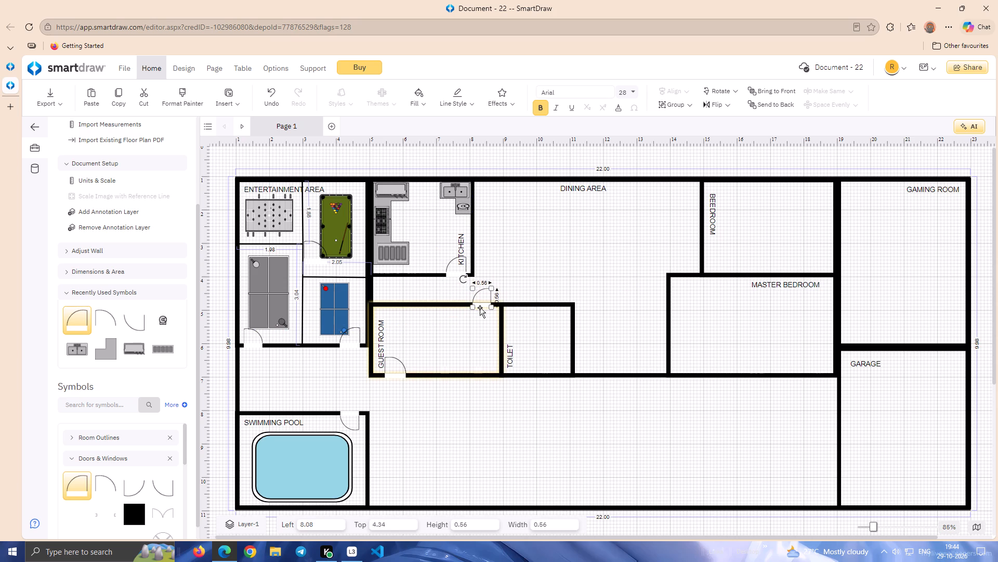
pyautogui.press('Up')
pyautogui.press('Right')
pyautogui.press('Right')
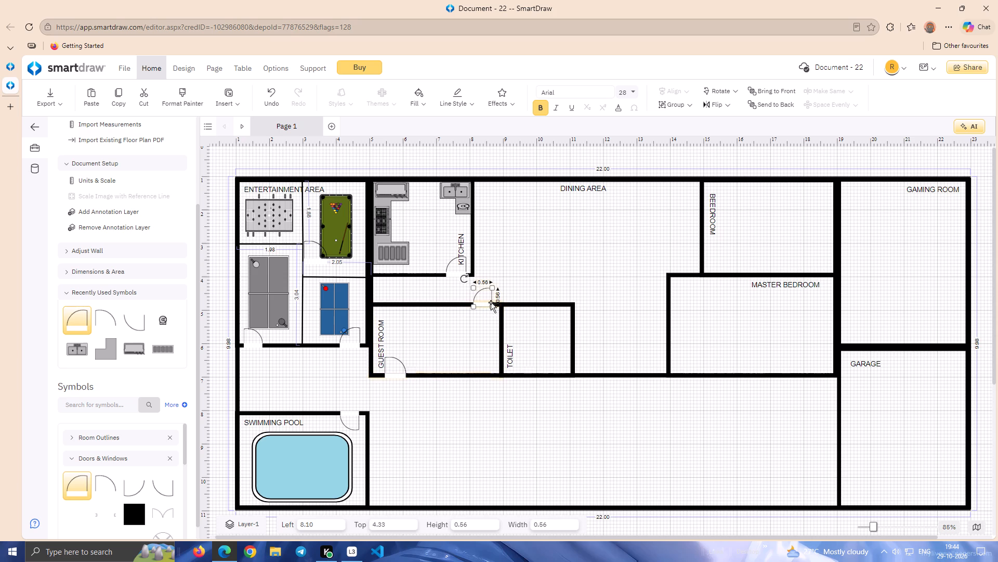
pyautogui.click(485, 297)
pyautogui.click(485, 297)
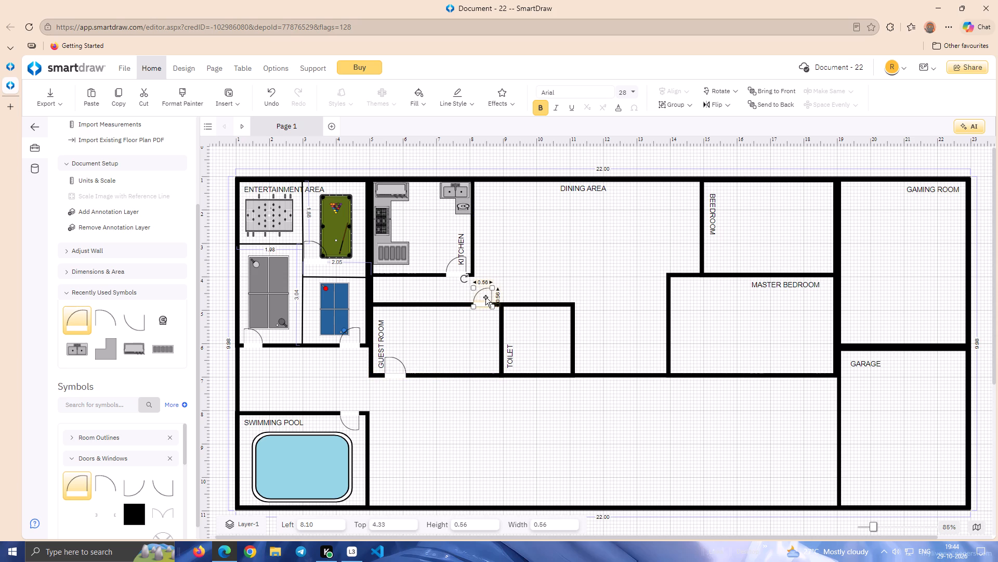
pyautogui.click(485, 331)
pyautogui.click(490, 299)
# Replace the door in the guest room's top wall with a Door (28") swinging down into the room, at about 7.98 left and 4.76 top.
pyautogui.doubleClick(165, 475)
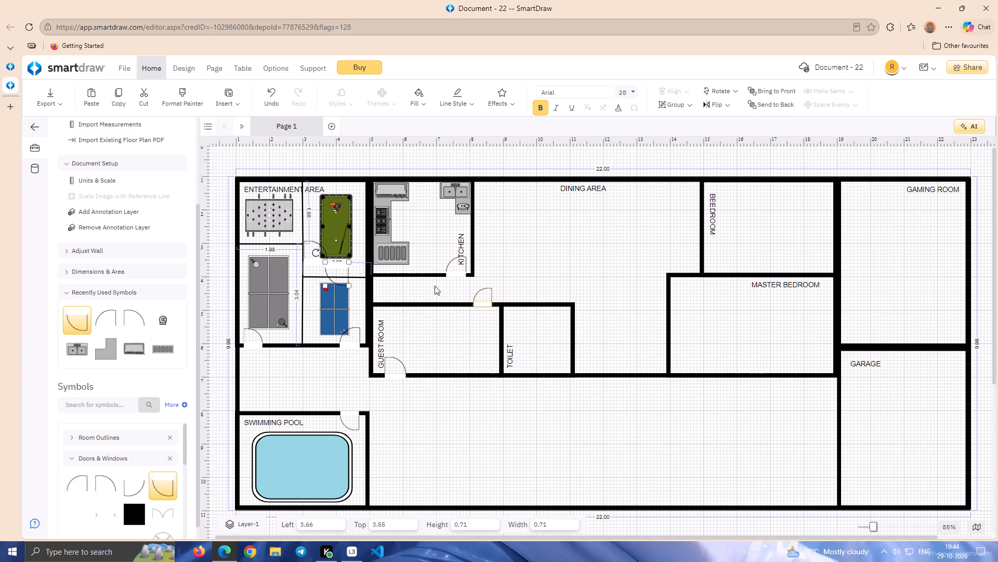
pyautogui.click(485, 300)
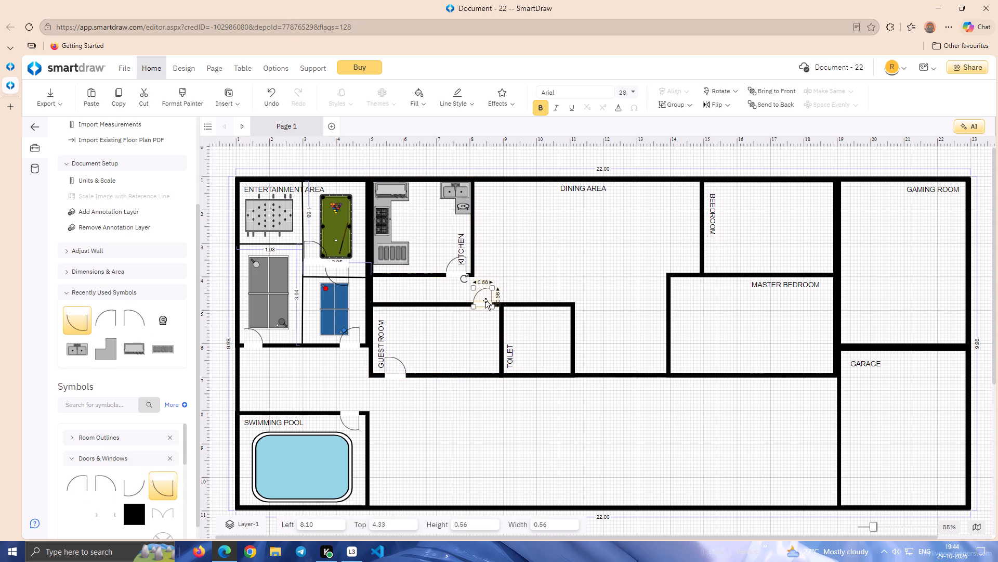
pyautogui.press('BackSpace')
pyautogui.moveTo(343, 268); pyautogui.dragTo(354, 270)
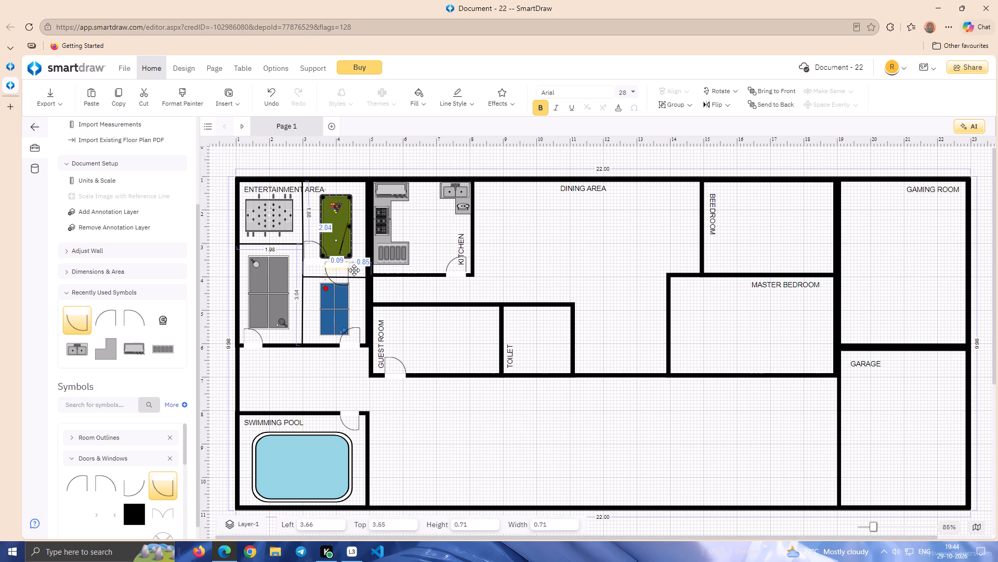
pyautogui.moveTo(354, 270); pyautogui.dragTo(486, 309)
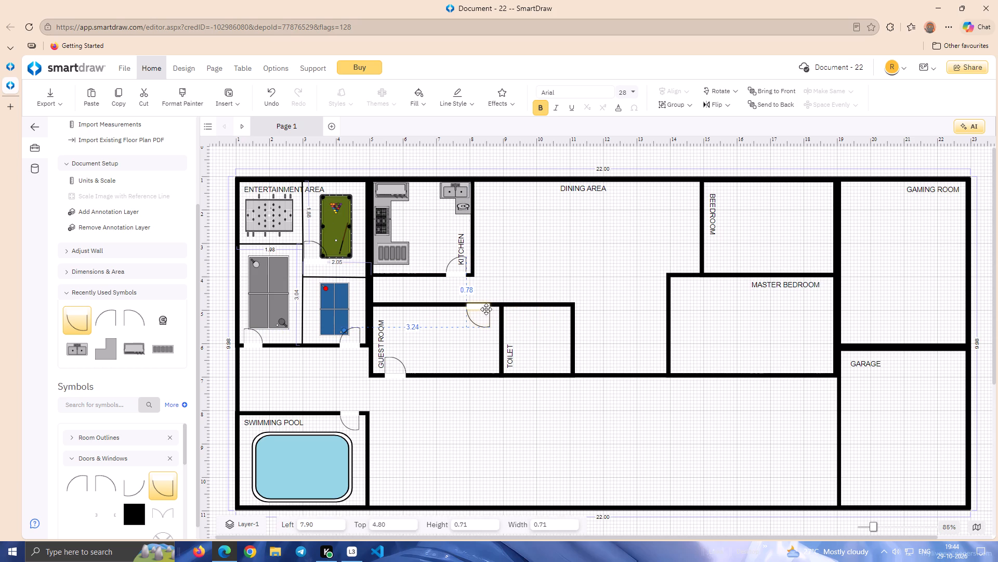
pyautogui.moveTo(486, 309); pyautogui.dragTo(487, 308)
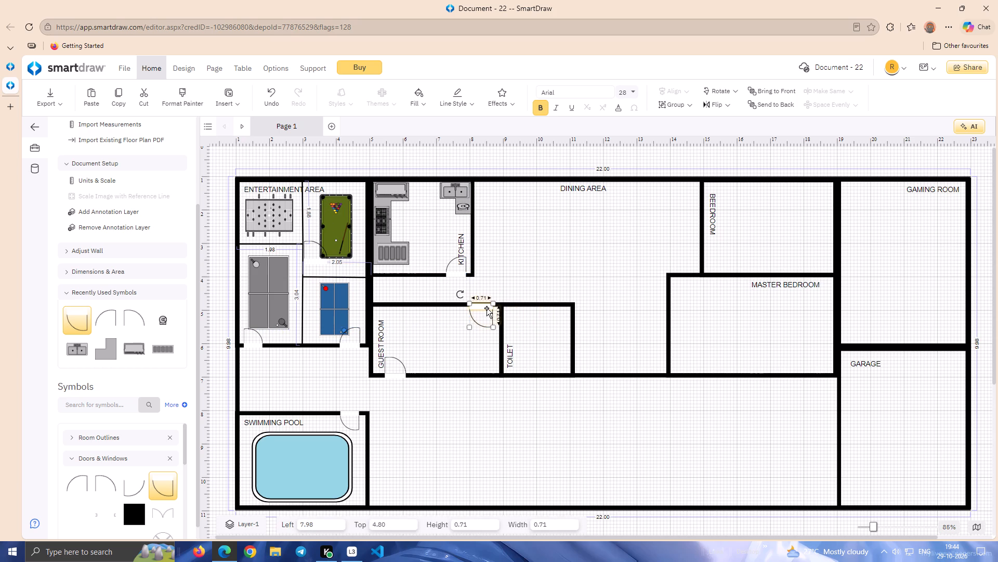
pyautogui.press('Up')
pyautogui.press('Up')
pyautogui.press('Up')
# Add a Door (28") in the toilet's right wall, rotated to swing into the room, at about 10.44 left and 5.91 top.
pyautogui.click(506, 279)
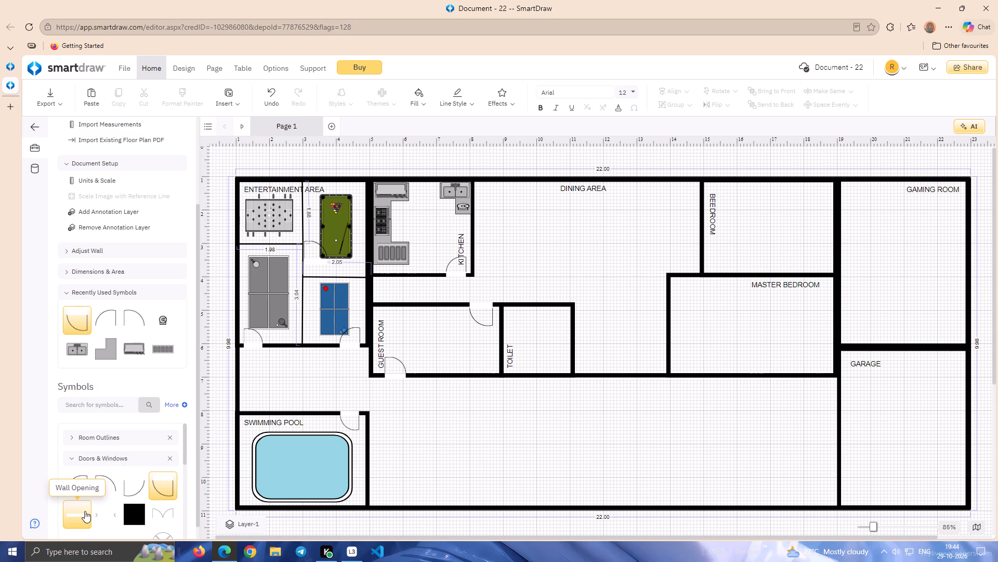
pyautogui.doubleClick(97, 494)
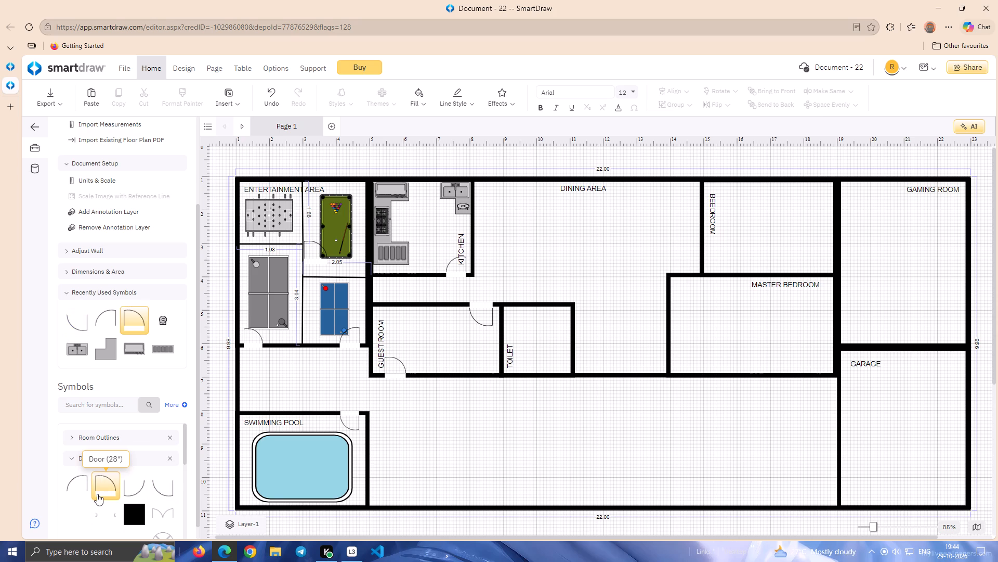
pyautogui.moveTo(337, 275); pyautogui.dragTo(345, 275)
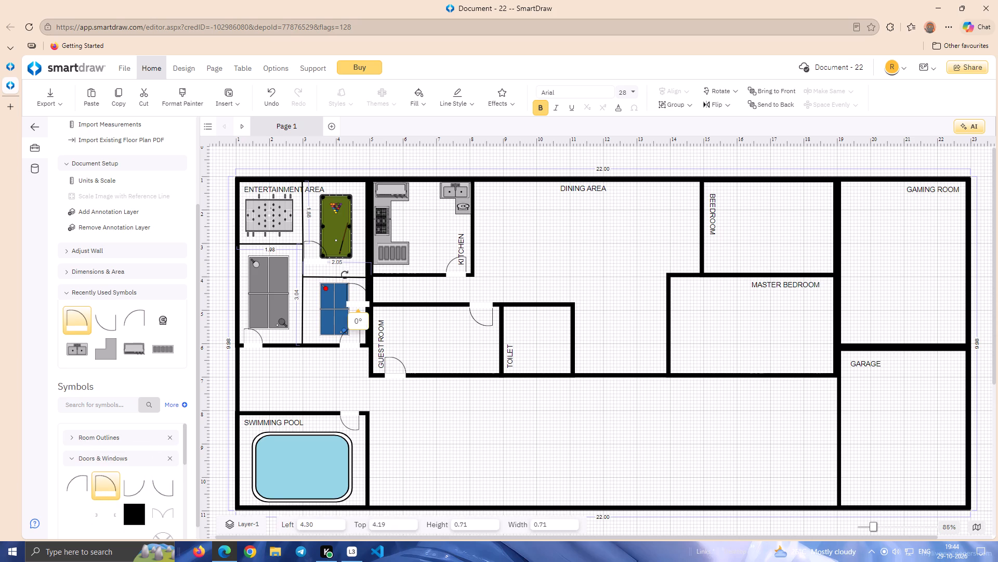
pyautogui.moveTo(345, 275); pyautogui.dragTo(372, 280)
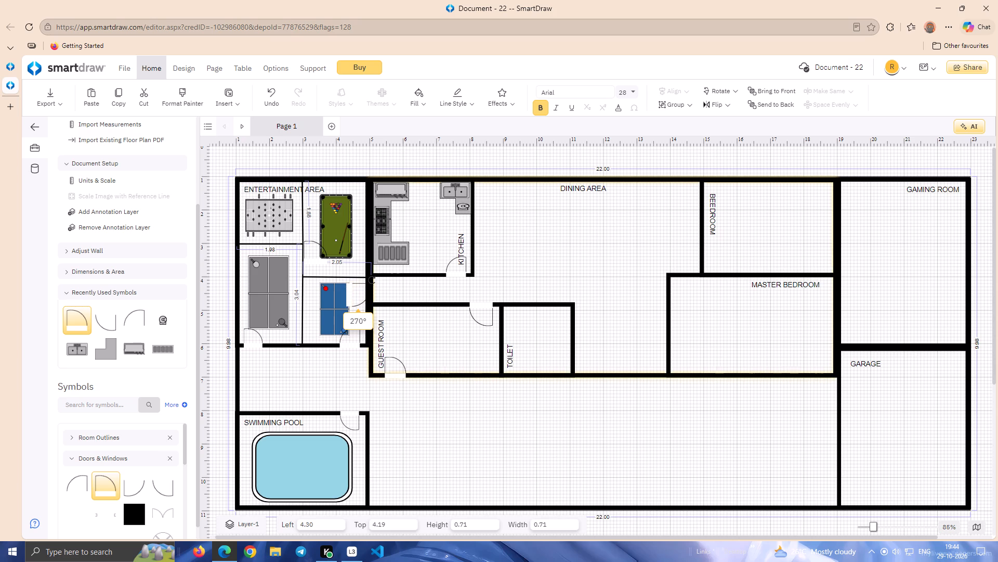
pyautogui.moveTo(372, 280); pyautogui.dragTo(372, 279)
pyautogui.click(374, 277)
pyautogui.moveTo(352, 295); pyautogui.dragTo(518, 312)
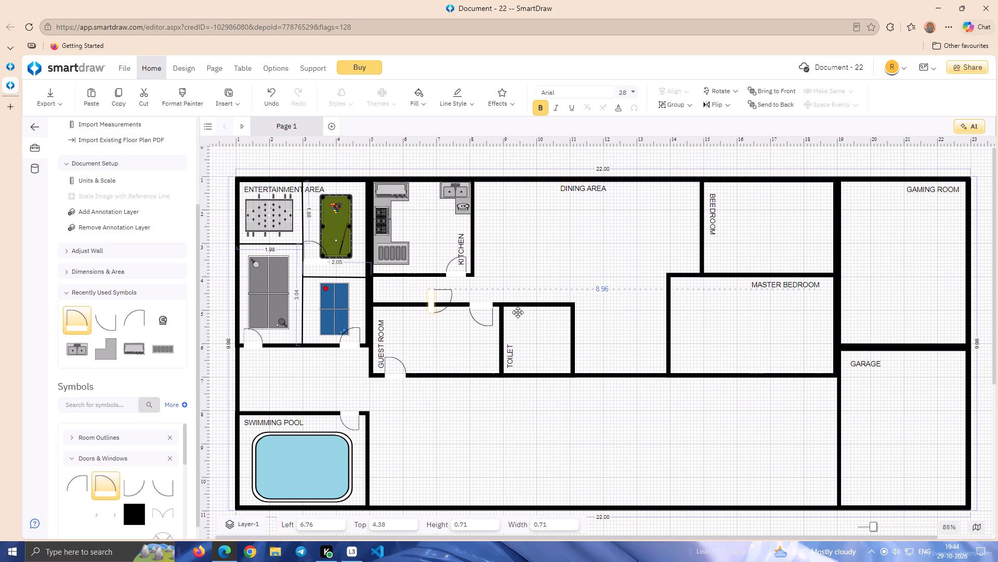
pyautogui.moveTo(518, 312); pyautogui.dragTo(575, 322)
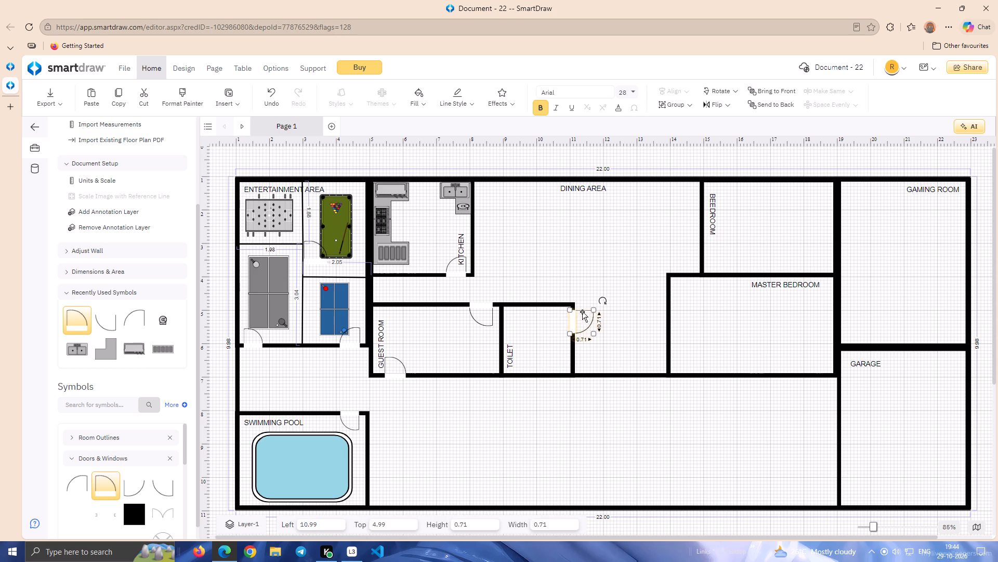
pyautogui.moveTo(602, 303); pyautogui.dragTo(561, 346)
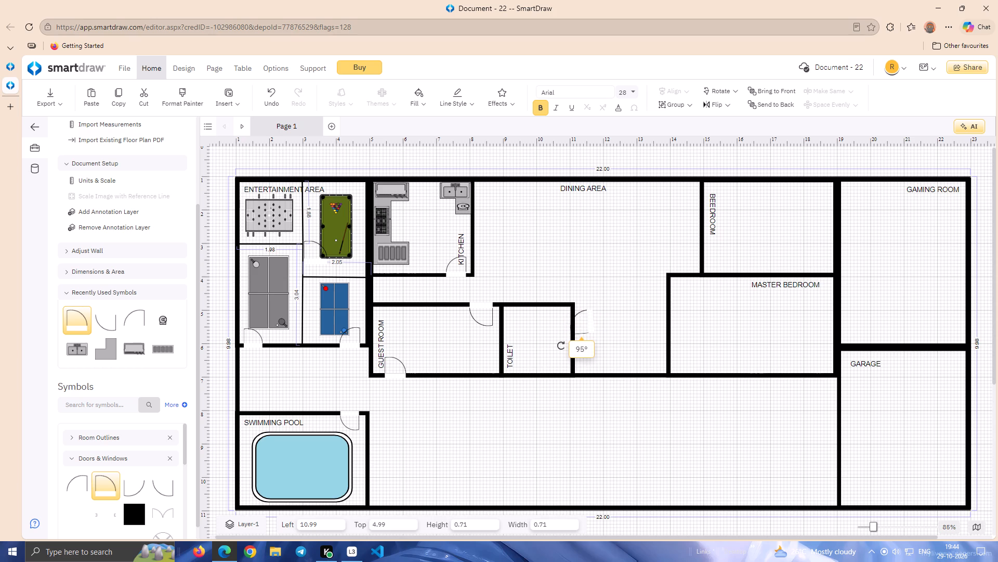
pyautogui.moveTo(561, 346); pyautogui.dragTo(560, 343)
pyautogui.moveTo(590, 326); pyautogui.dragTo(583, 338)
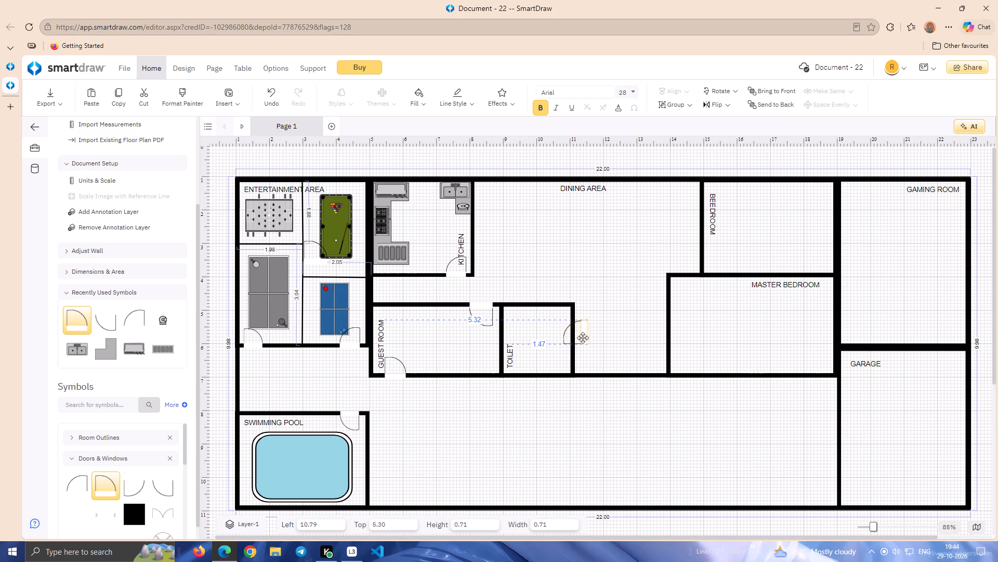
pyautogui.moveTo(583, 338); pyautogui.dragTo(572, 356)
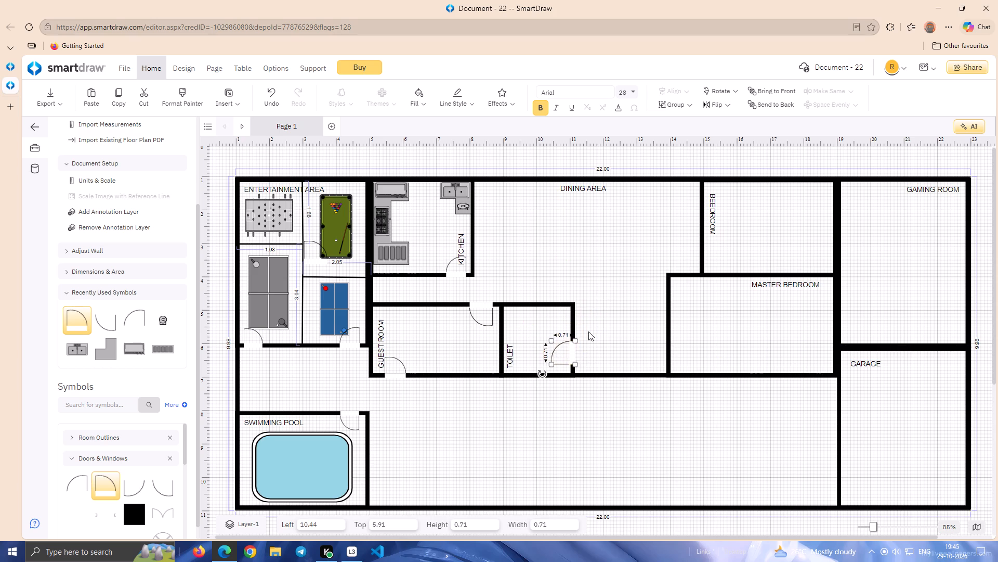
pyautogui.click(595, 325)
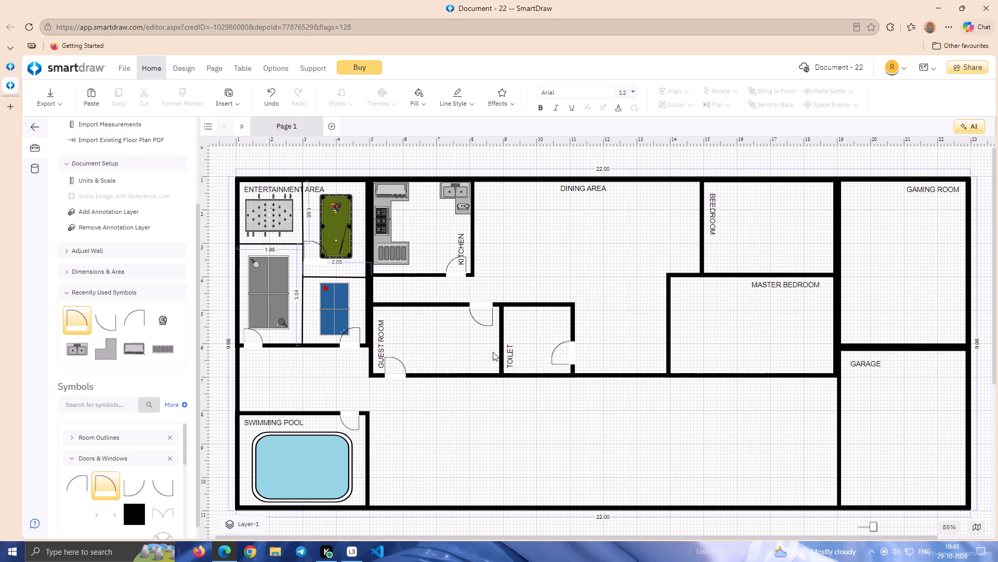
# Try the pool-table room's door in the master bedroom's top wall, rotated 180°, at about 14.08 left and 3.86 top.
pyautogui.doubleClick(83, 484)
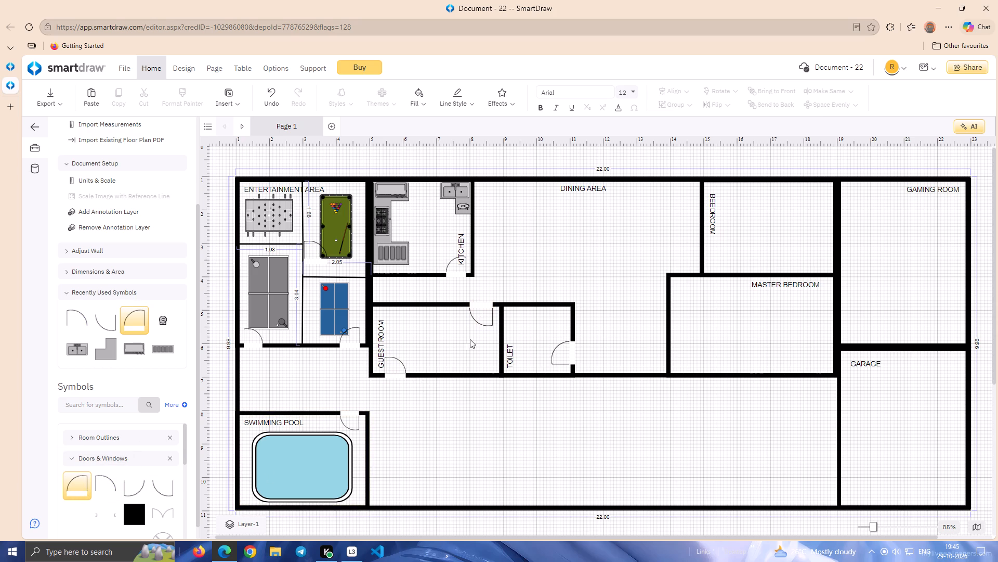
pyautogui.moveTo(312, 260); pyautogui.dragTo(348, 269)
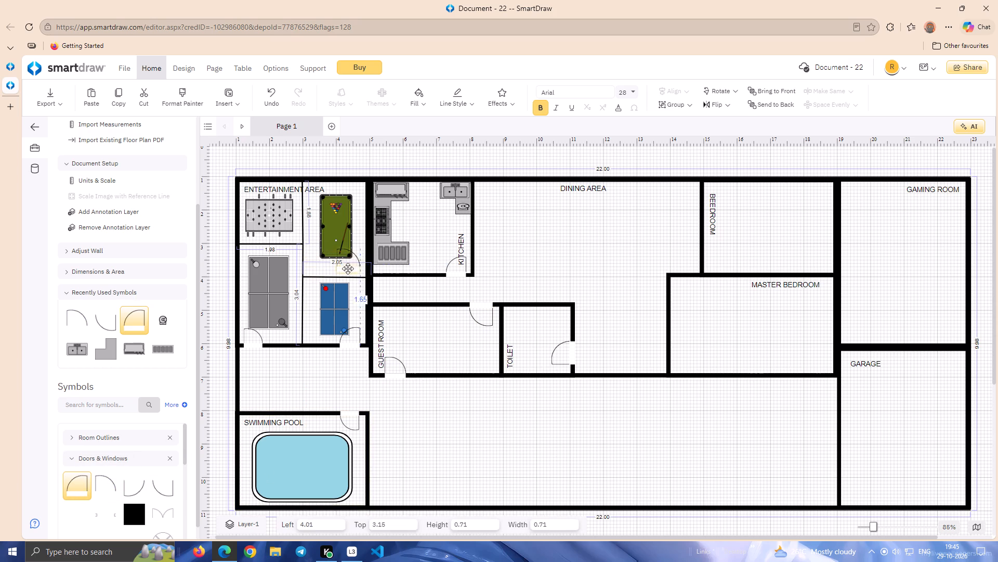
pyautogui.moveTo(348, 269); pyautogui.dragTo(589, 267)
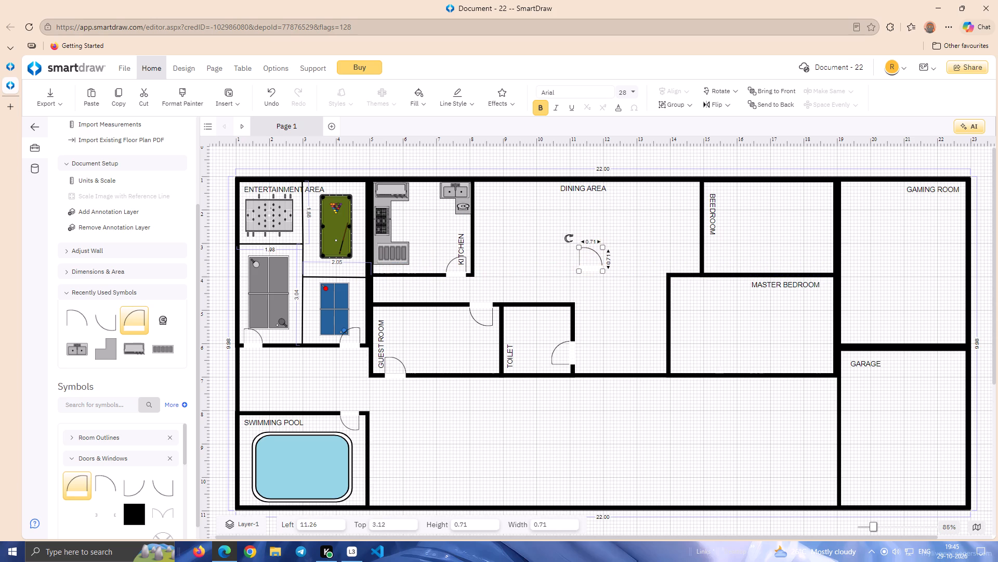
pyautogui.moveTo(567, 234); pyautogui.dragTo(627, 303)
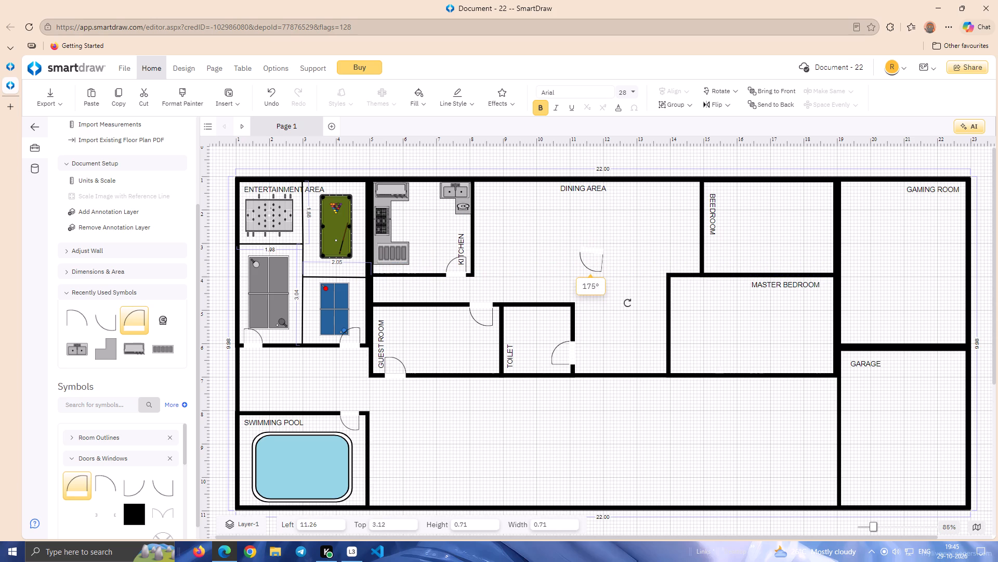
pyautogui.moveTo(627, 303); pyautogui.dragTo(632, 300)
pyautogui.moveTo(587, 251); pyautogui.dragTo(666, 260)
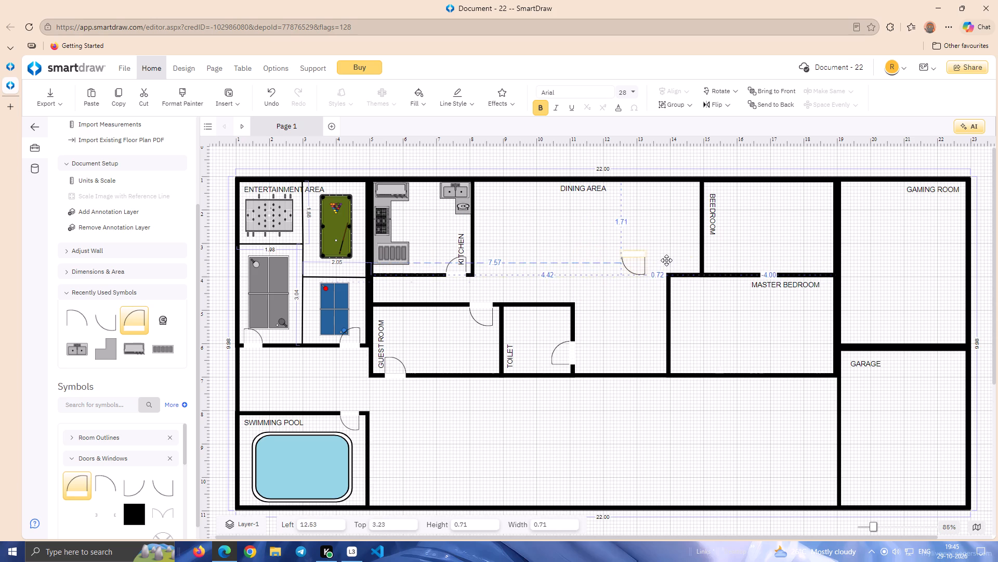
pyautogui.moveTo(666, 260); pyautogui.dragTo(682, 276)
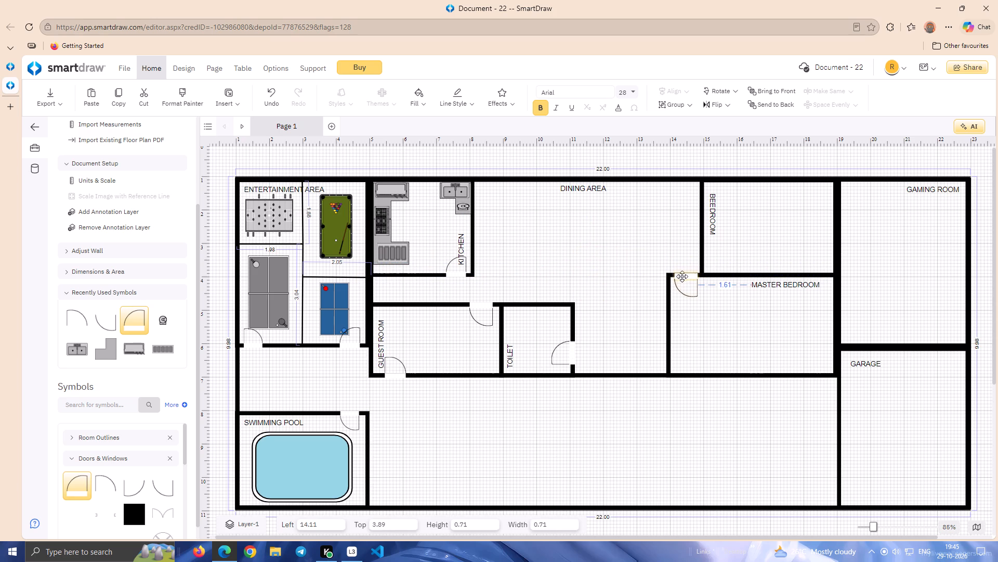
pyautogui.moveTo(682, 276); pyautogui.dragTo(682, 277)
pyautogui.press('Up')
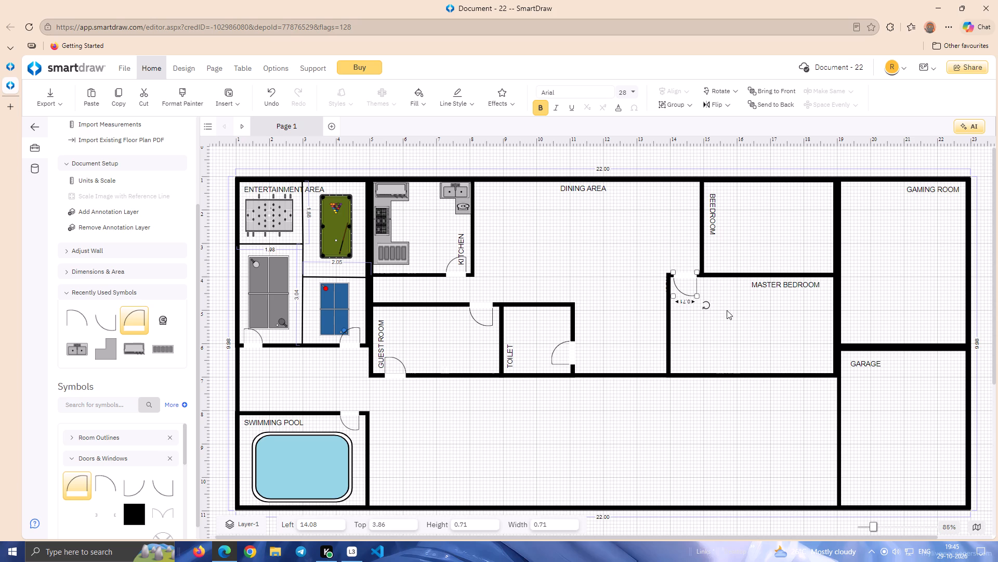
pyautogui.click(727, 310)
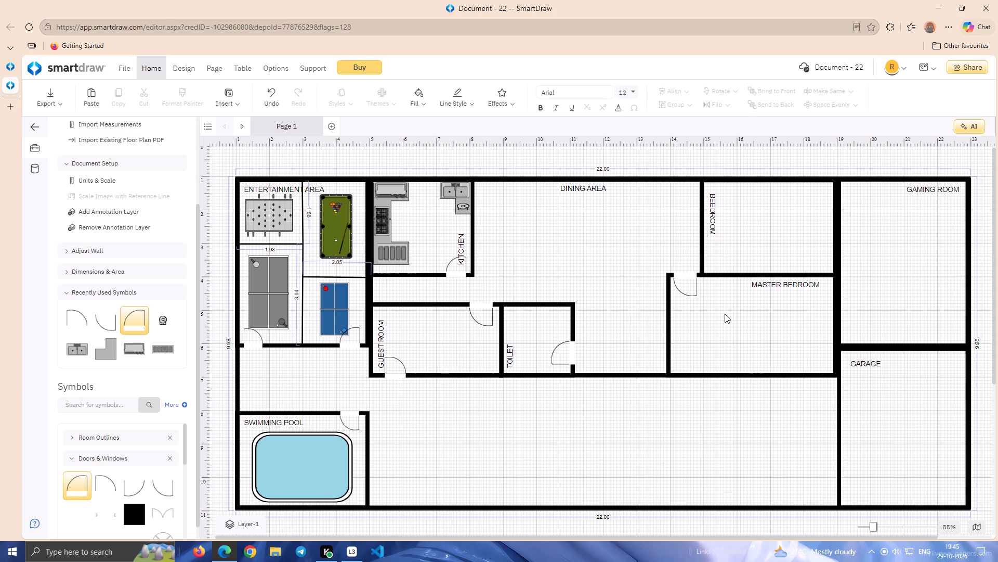
# Replace the door in the master bedroom's top wall with a left-hinged Door (28") swinging down, at about 14.08 left and 3.88 top.
pyautogui.click(694, 272)
pyautogui.rightClick(692, 274)
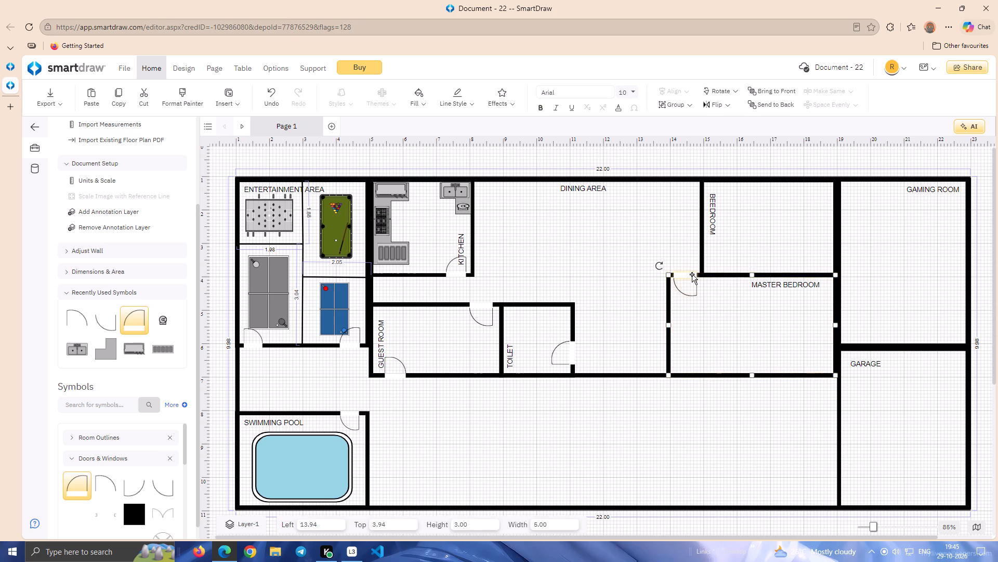
pyautogui.click(681, 275)
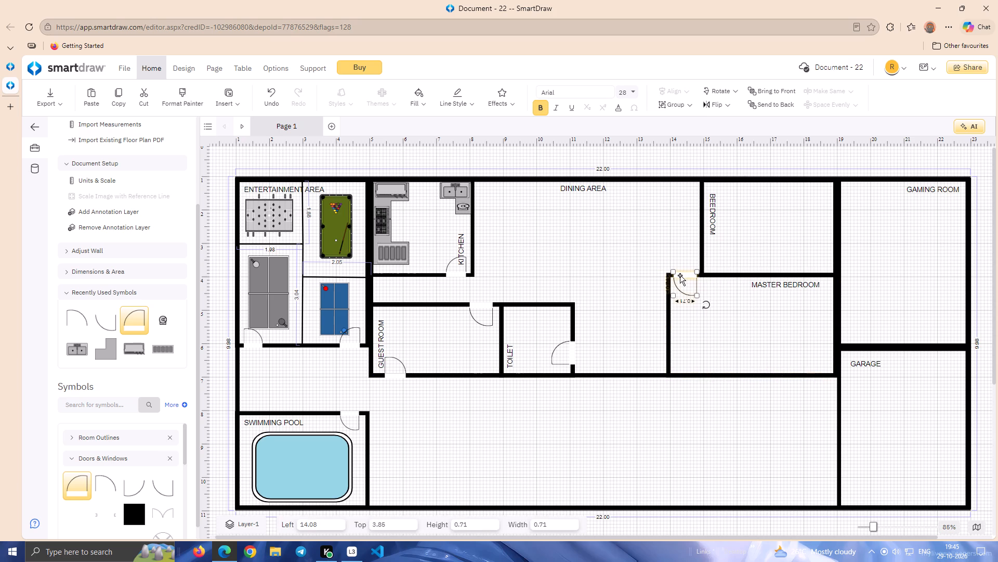
pyautogui.press('BackSpace')
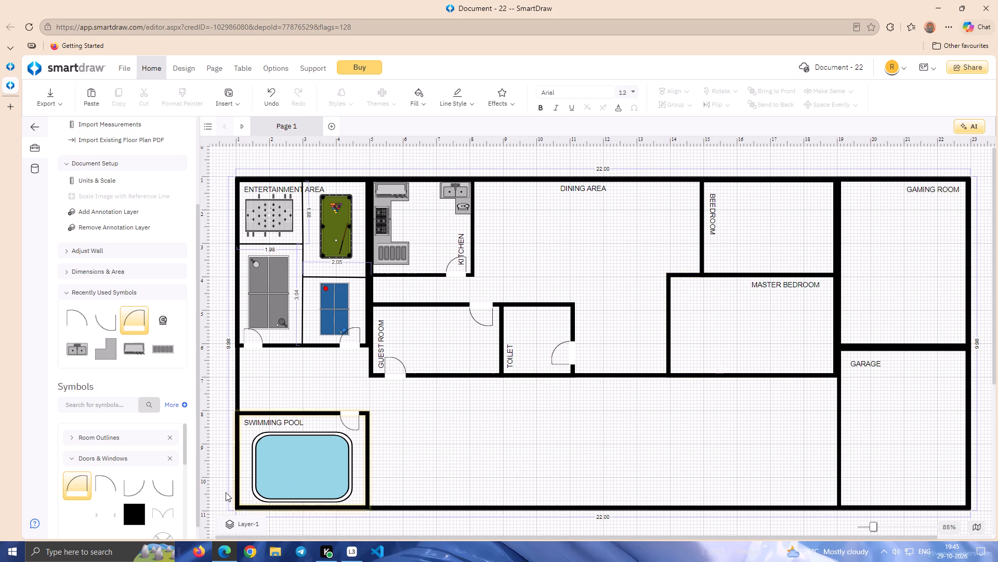
pyautogui.doubleClick(134, 479)
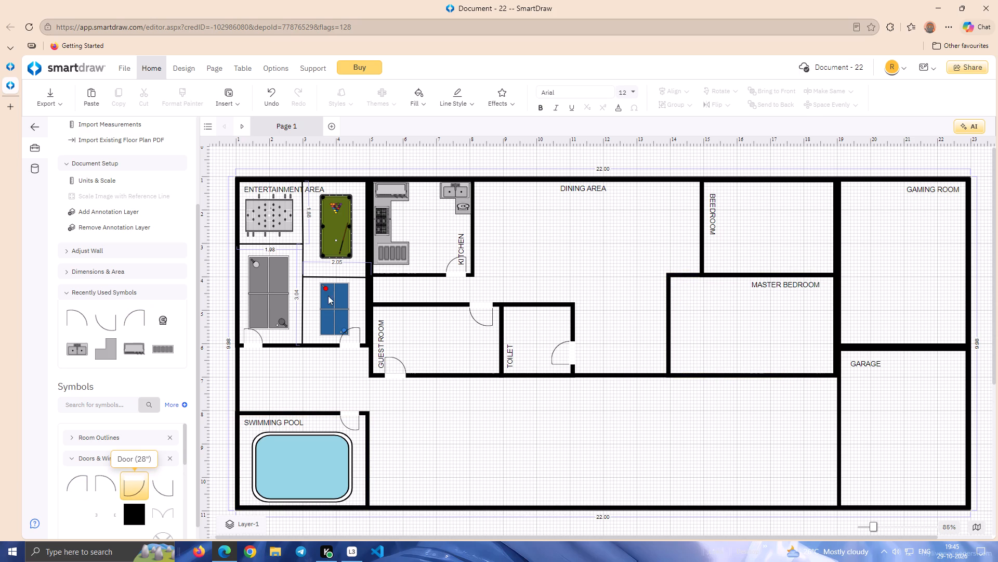
pyautogui.moveTo(385, 307); pyautogui.dragTo(419, 307)
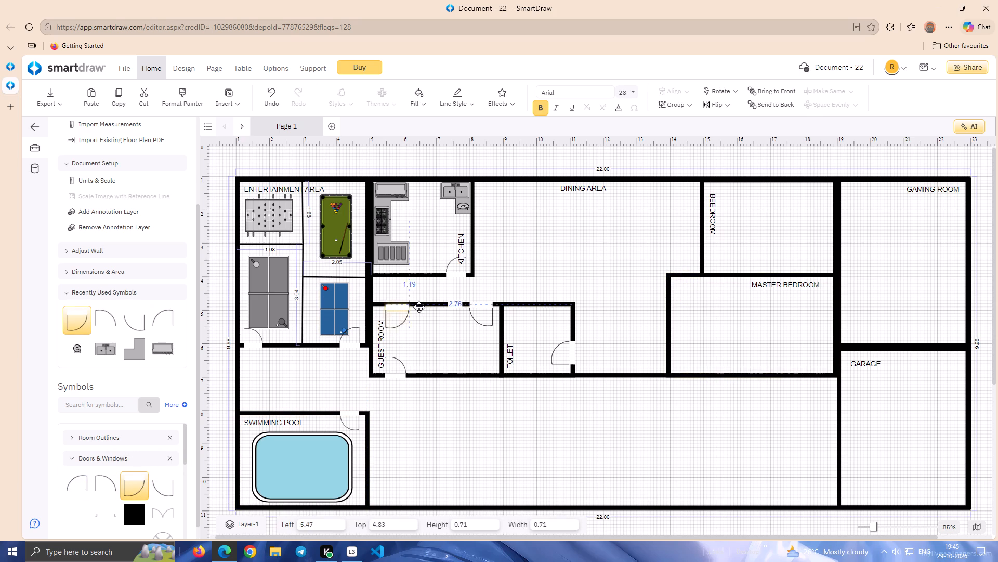
pyautogui.moveTo(419, 307); pyautogui.dragTo(690, 274)
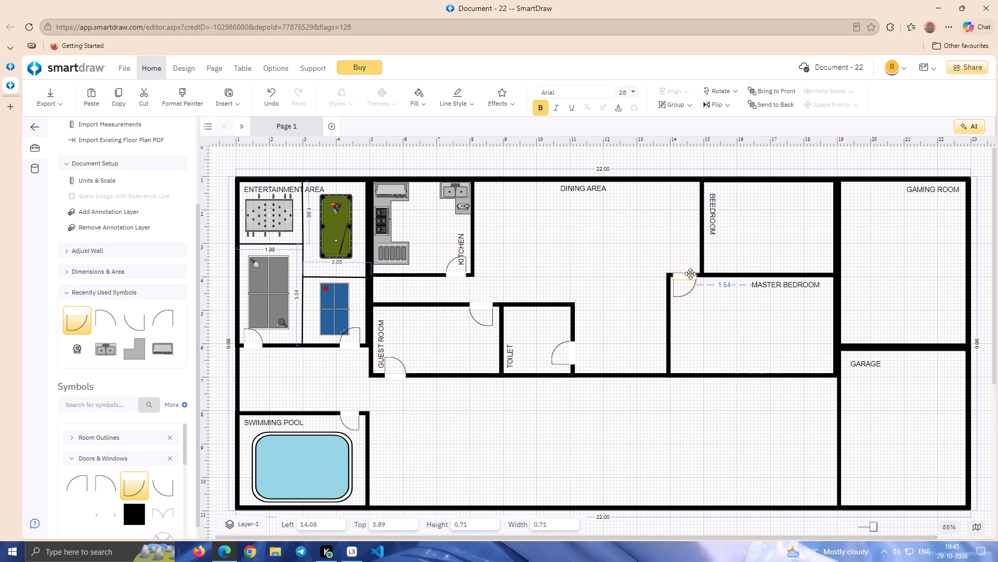
pyautogui.moveTo(690, 274); pyautogui.dragTo(690, 274)
pyautogui.press('Up')
pyautogui.click(667, 237)
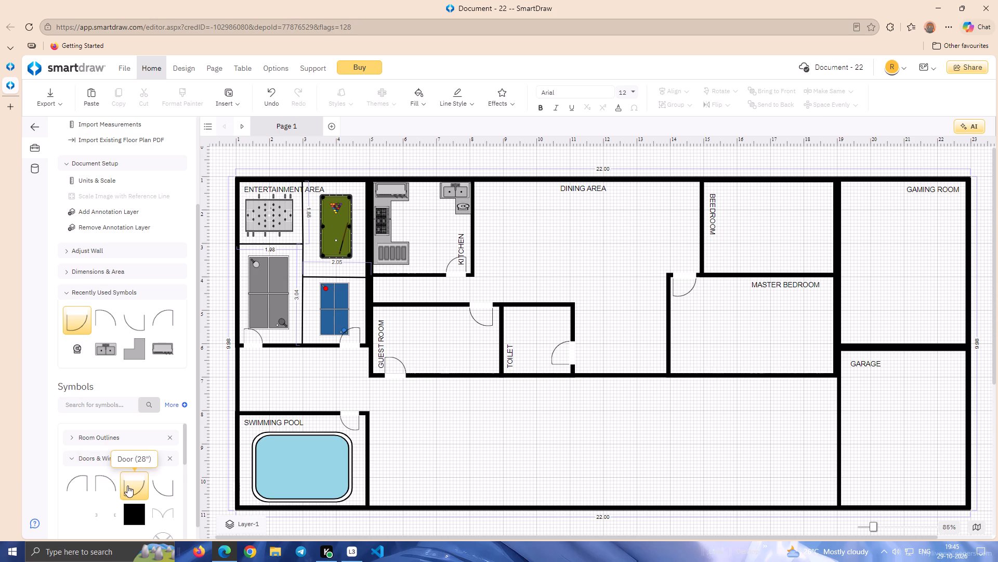
# Add a Door (28") rotated 90° in the bedroom's left wall, swinging into the room, at about 14.79 left and 2.93 top.
pyautogui.doubleClick(164, 480)
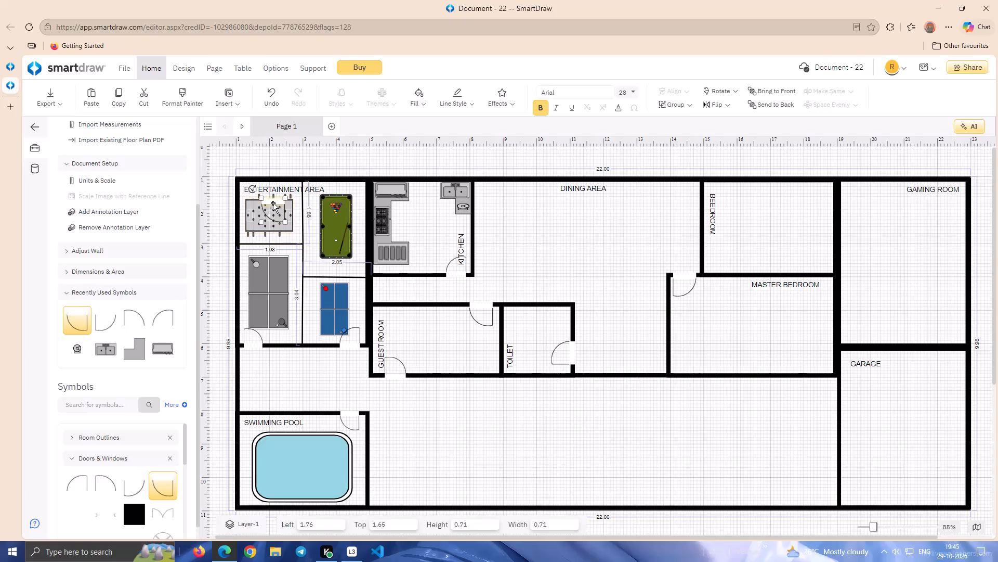
pyautogui.moveTo(273, 203); pyautogui.dragTo(617, 225)
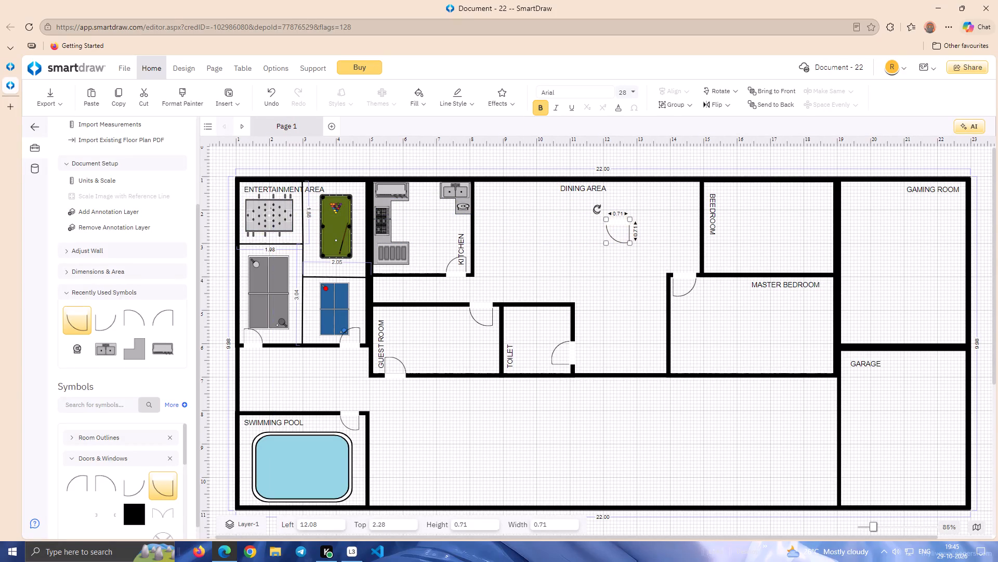
pyautogui.moveTo(597, 209); pyautogui.dragTo(605, 246)
pyautogui.moveTo(605, 246); pyautogui.dragTo(603, 245)
pyautogui.moveTo(609, 238); pyautogui.dragTo(616, 235)
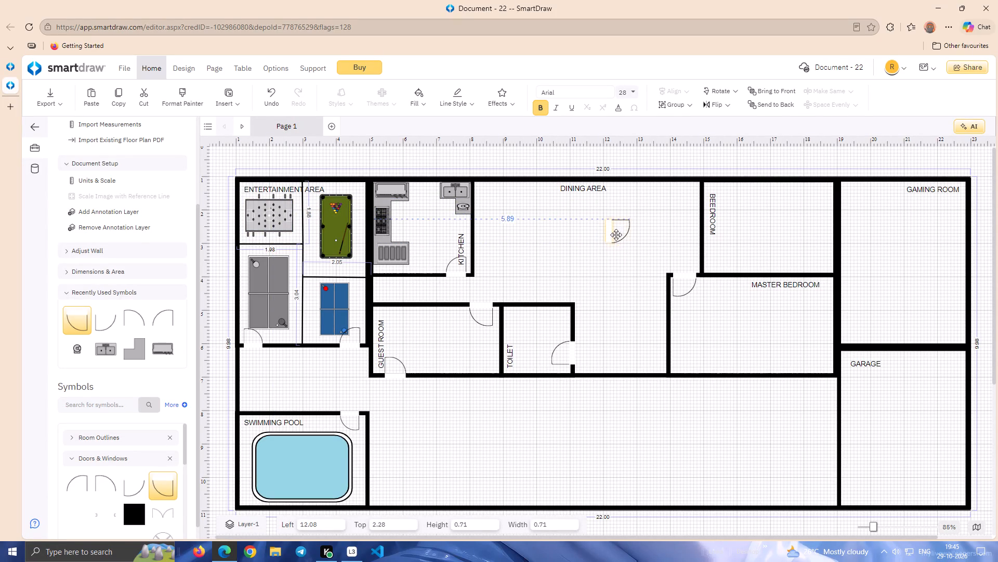
pyautogui.moveTo(616, 235); pyautogui.dragTo(701, 260)
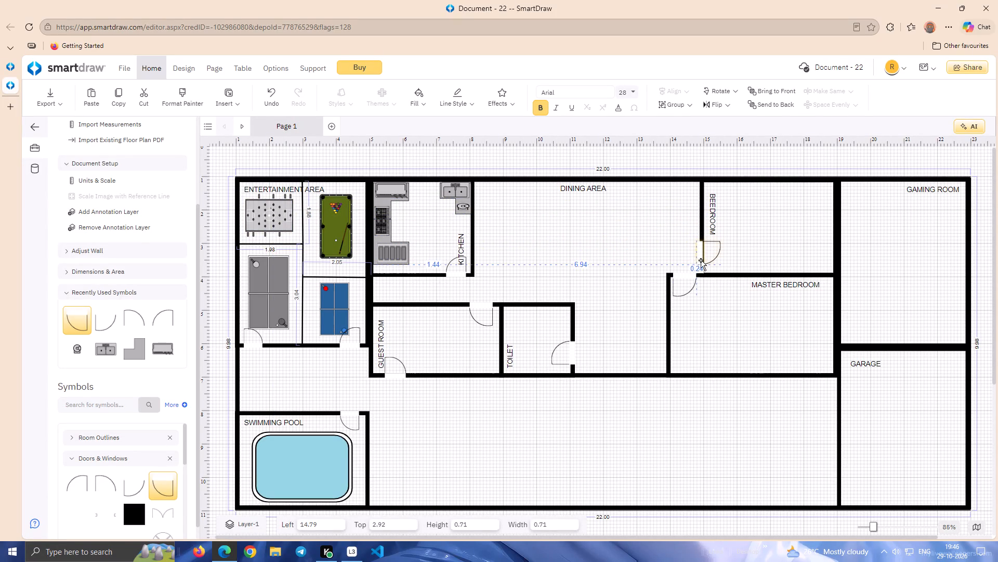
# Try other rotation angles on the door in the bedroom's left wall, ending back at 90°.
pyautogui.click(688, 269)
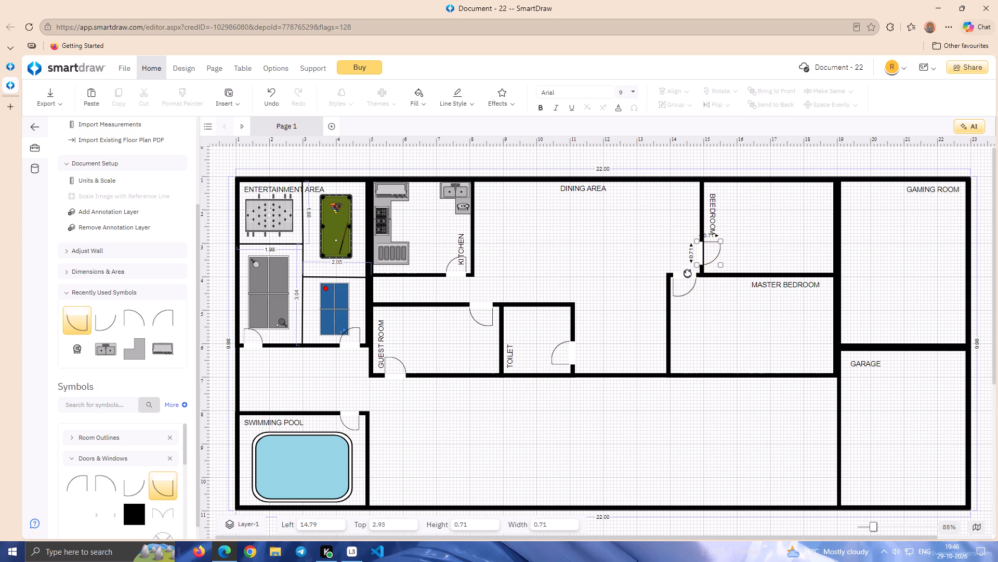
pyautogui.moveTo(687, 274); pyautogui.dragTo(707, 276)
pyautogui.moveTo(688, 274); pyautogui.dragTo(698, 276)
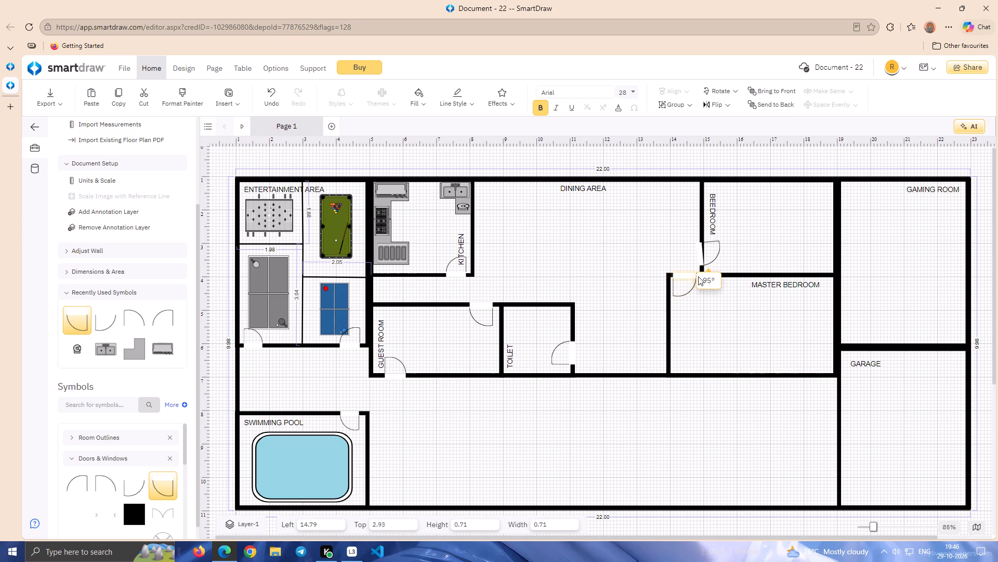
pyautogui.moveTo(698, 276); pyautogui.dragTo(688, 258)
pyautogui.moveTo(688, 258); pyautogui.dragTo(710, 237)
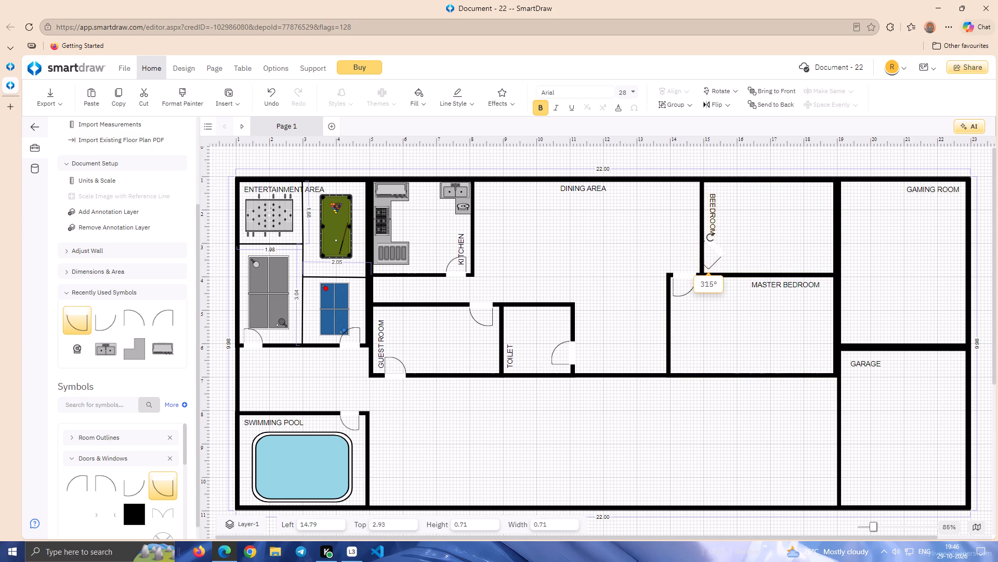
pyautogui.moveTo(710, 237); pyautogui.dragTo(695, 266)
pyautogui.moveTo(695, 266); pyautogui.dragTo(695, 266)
# Delete the bedroom's door and add a replacement Door (28") in the dining area, turned to hinge at its lower end and resized to 0.65.
pyautogui.press('BackSpace')
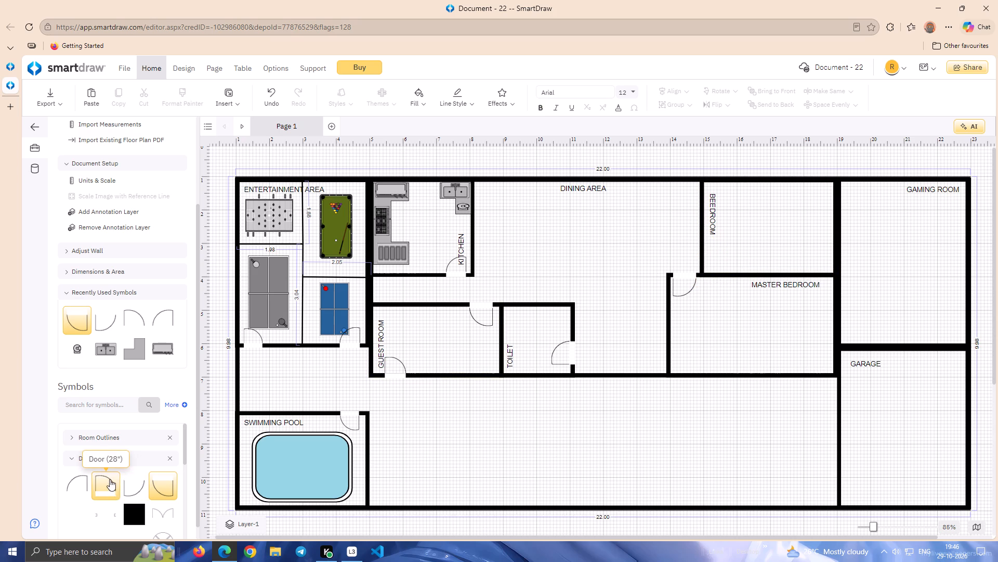
pyautogui.doubleClick(86, 482)
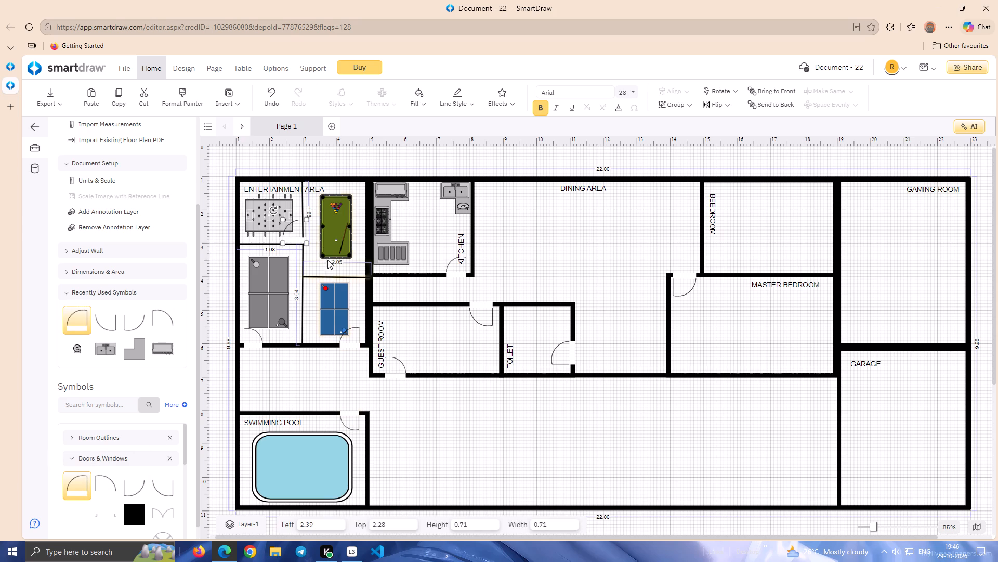
pyautogui.moveTo(298, 241); pyautogui.dragTo(585, 234)
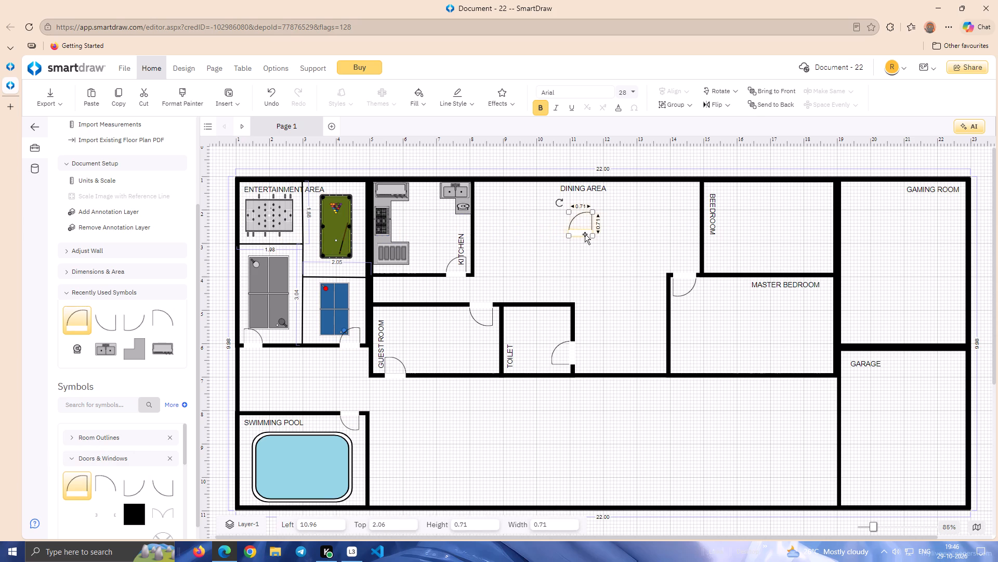
pyautogui.moveTo(558, 202); pyautogui.dragTo(553, 253)
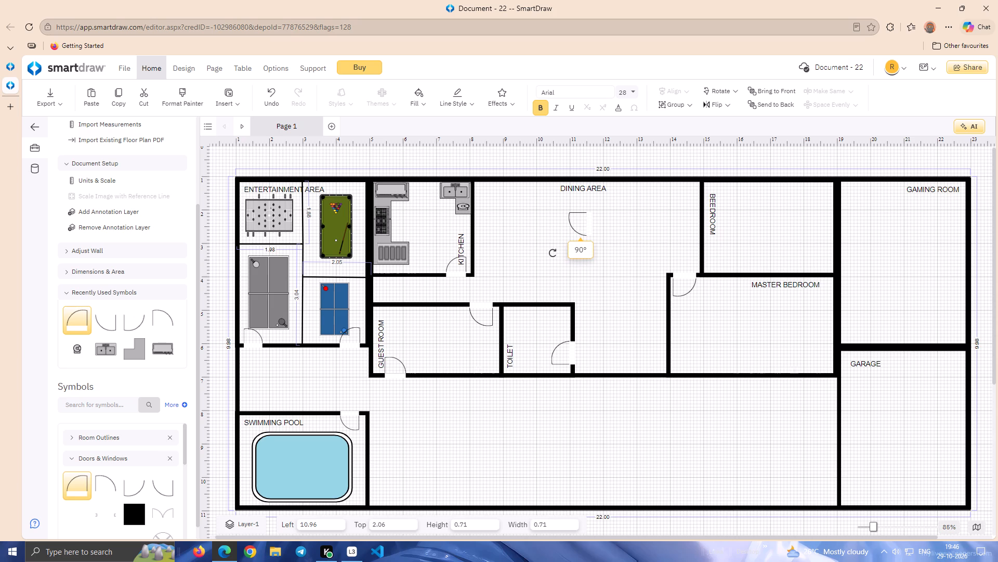
pyautogui.moveTo(553, 253); pyautogui.dragTo(594, 186)
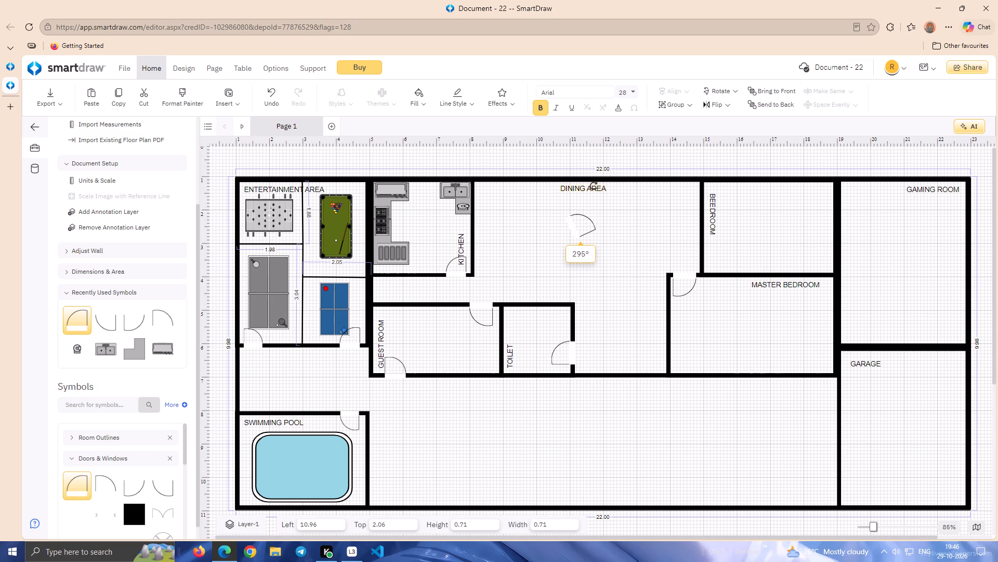
pyautogui.moveTo(594, 186); pyautogui.dragTo(608, 194)
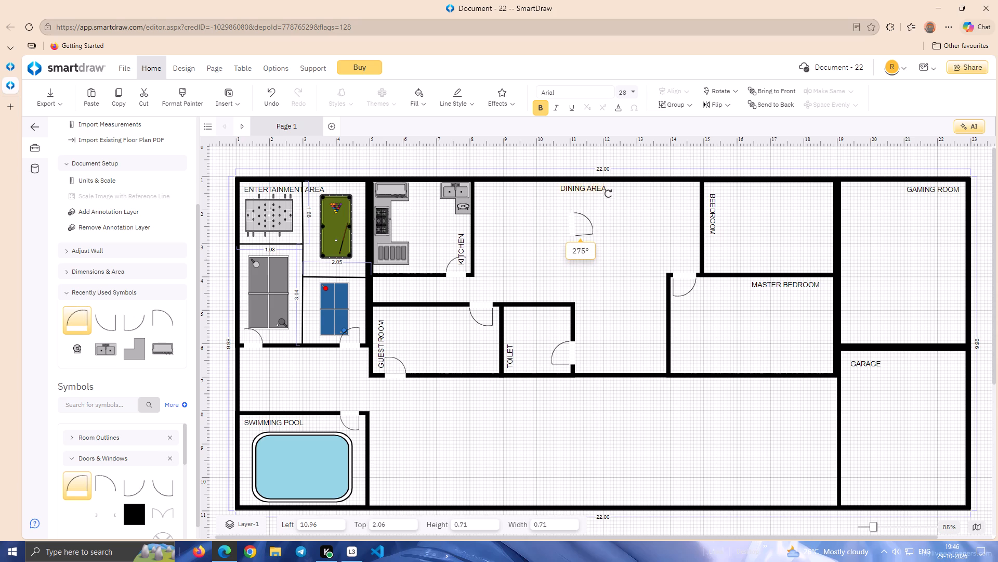
pyautogui.moveTo(608, 194); pyautogui.dragTo(608, 196)
pyautogui.click(570, 210)
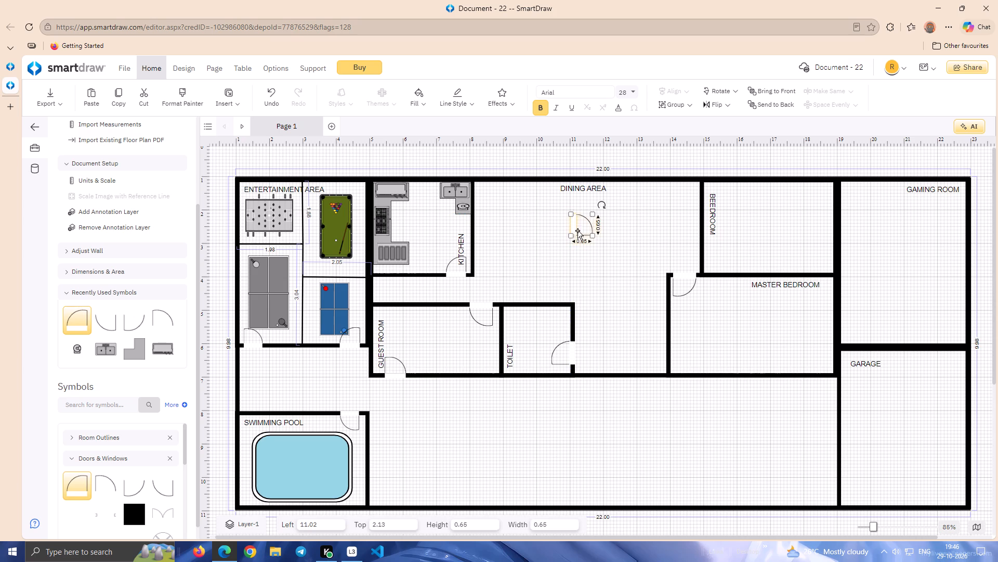
# Fit the 0.65 door into the bedroom's left wall, swinging into the room, at about 14.84 left and 3.00 top.
pyautogui.moveTo(576, 227); pyautogui.dragTo(700, 255)
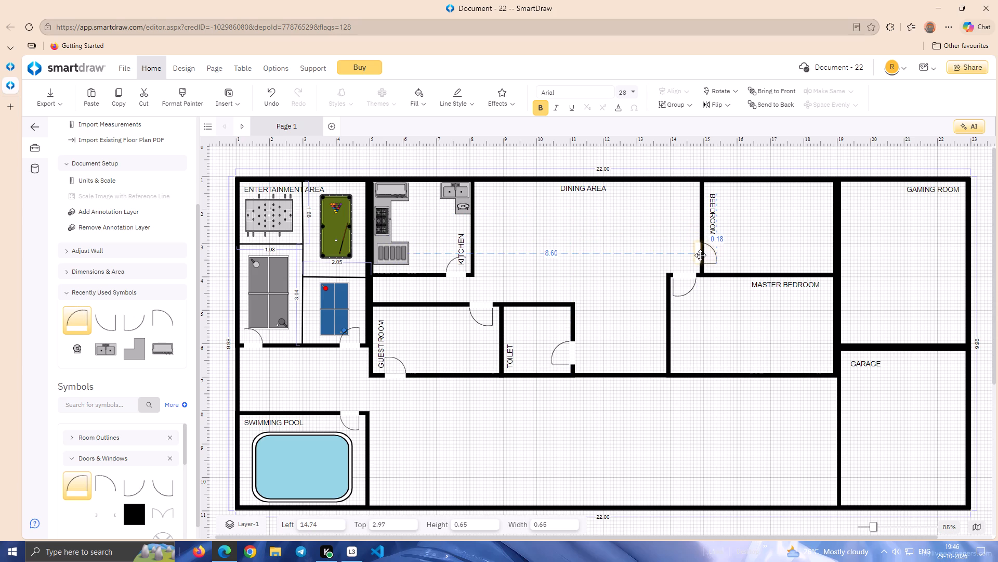
pyautogui.moveTo(700, 255); pyautogui.dragTo(703, 257)
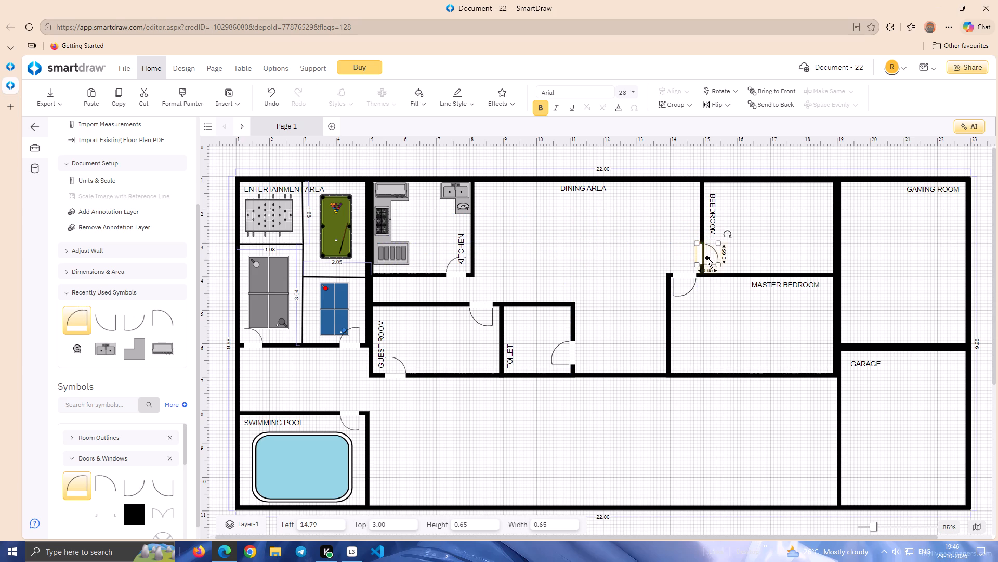
pyautogui.press('Right')
pyautogui.press('Right')
pyautogui.press('Right')
pyautogui.press('Right')
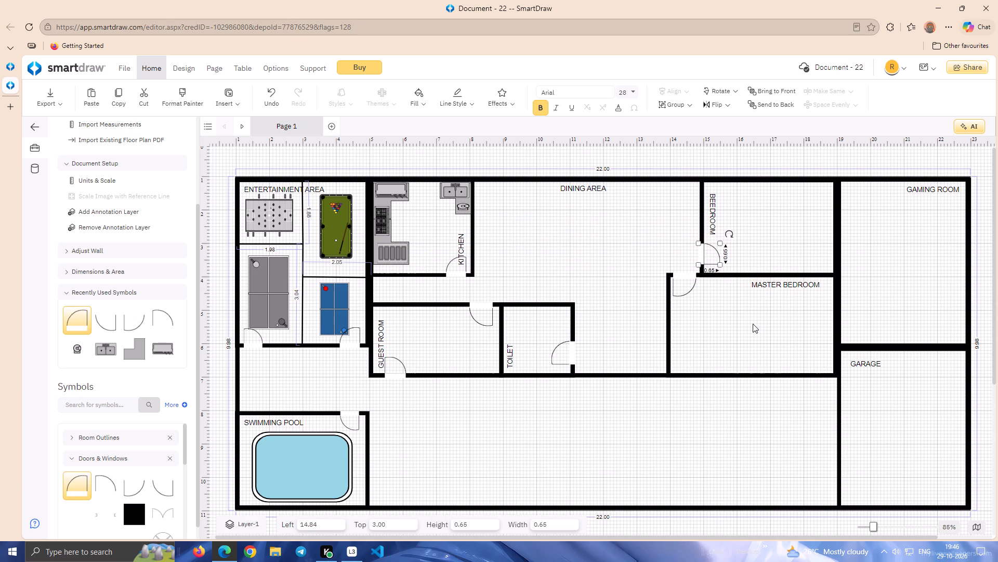
pyautogui.press('Right')
pyautogui.press('Right')
pyautogui.press('Up')
pyautogui.click(741, 334)
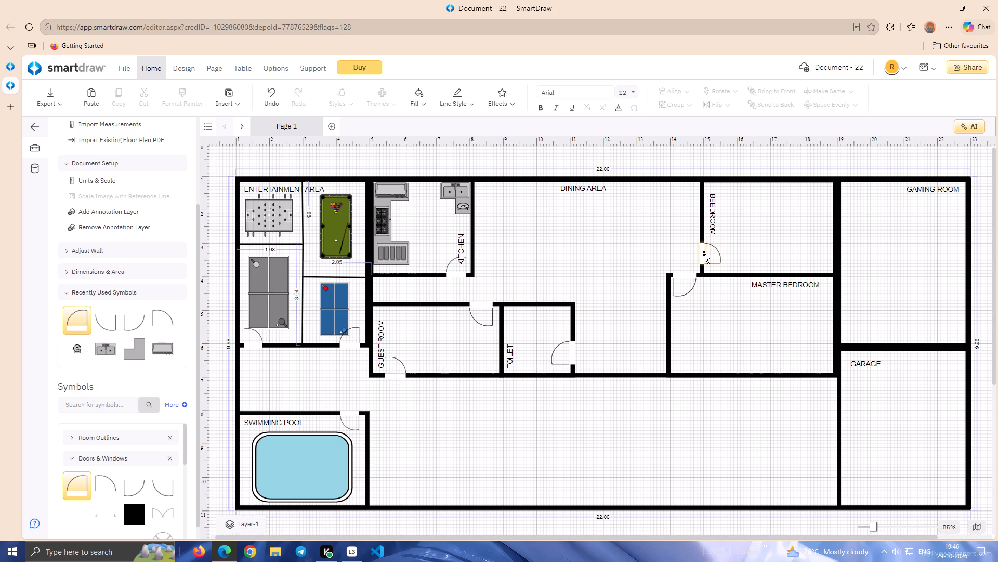
pyautogui.click(522, 238)
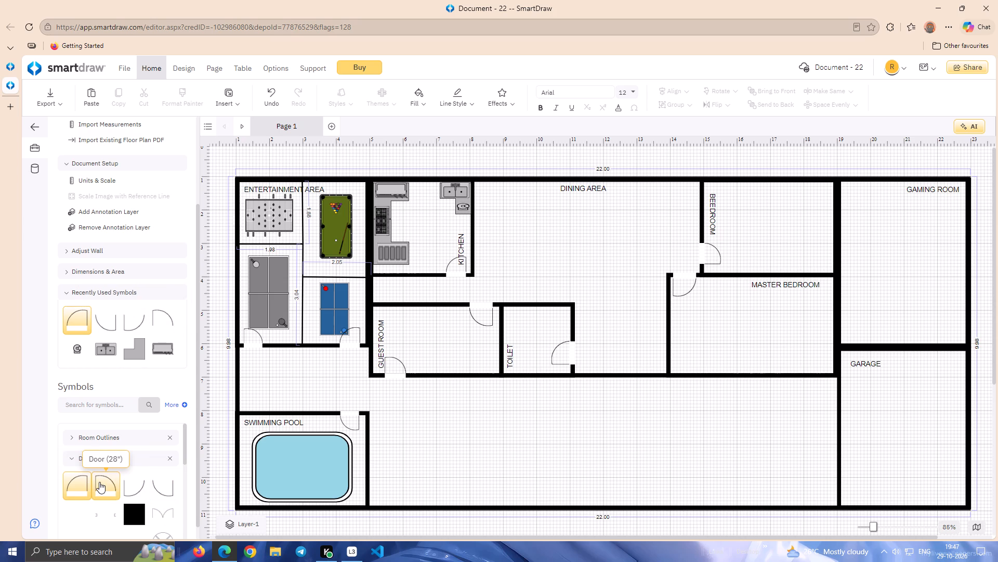
# Add another Door (28") in the dining area at 10.60 left and 2.92 top, rotated to roughly 280° so it swings right.
pyautogui.doubleClick(79, 484)
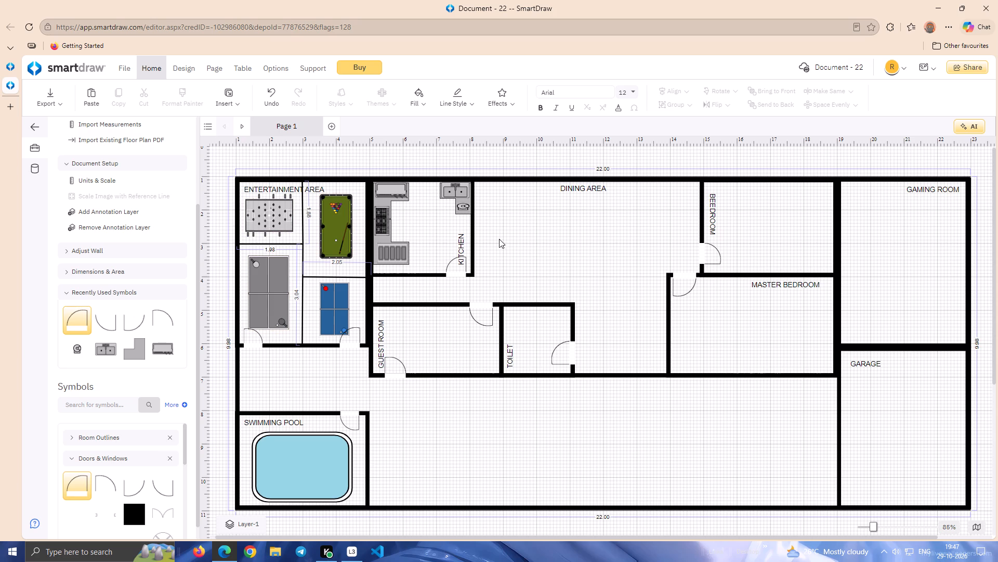
pyautogui.doubleClick(553, 245)
pyautogui.moveTo(97, 488); pyautogui.dragTo(558, 242)
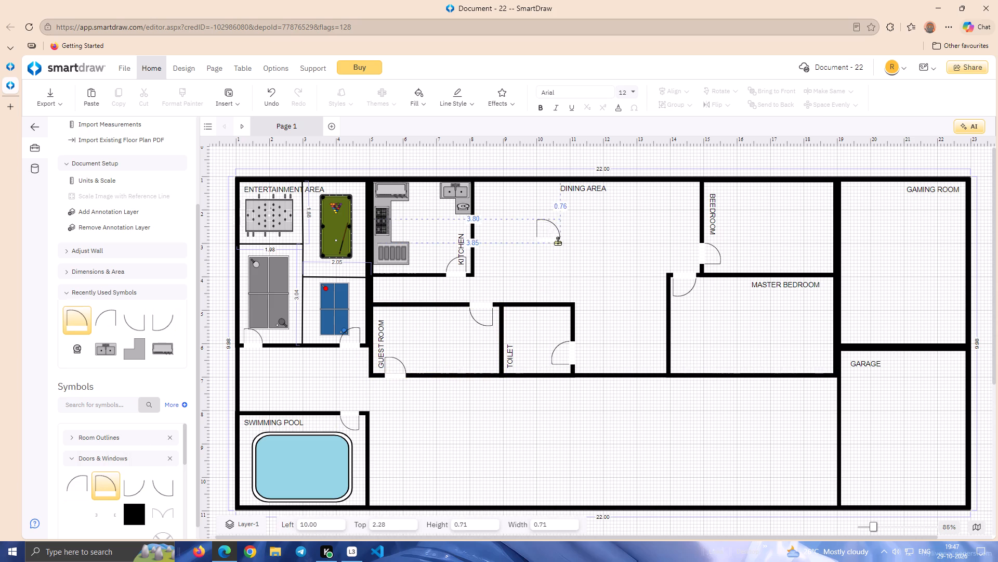
pyautogui.moveTo(558, 242); pyautogui.dragTo(569, 251)
pyautogui.moveTo(548, 233); pyautogui.dragTo(580, 236)
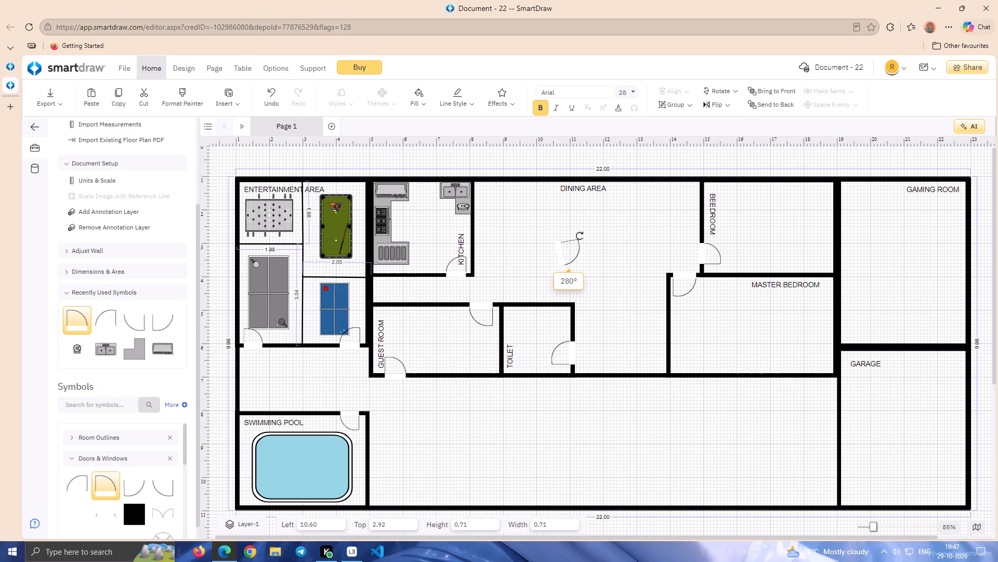
pyautogui.moveTo(580, 236); pyautogui.dragTo(525, 293)
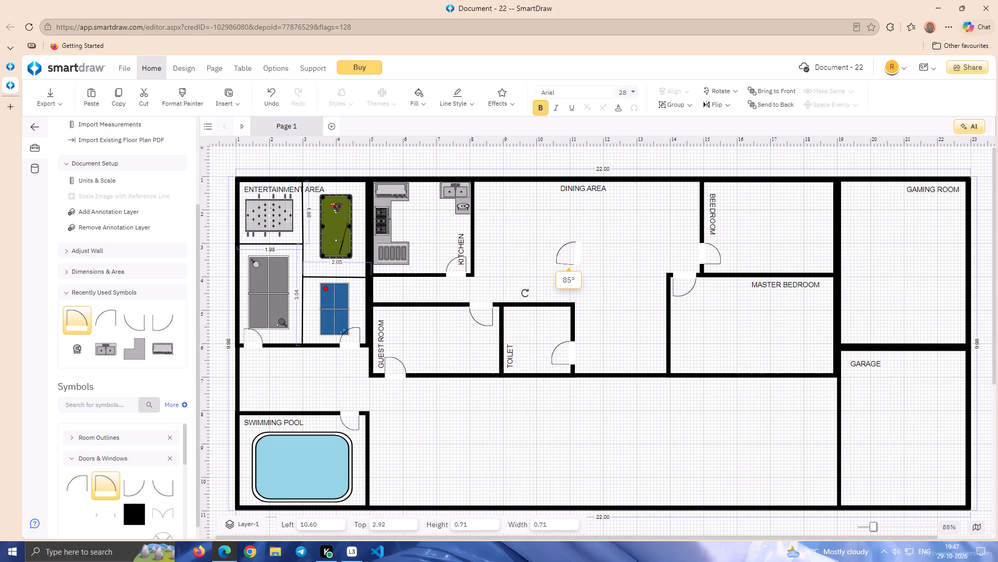
pyautogui.moveTo(525, 293); pyautogui.dragTo(570, 233)
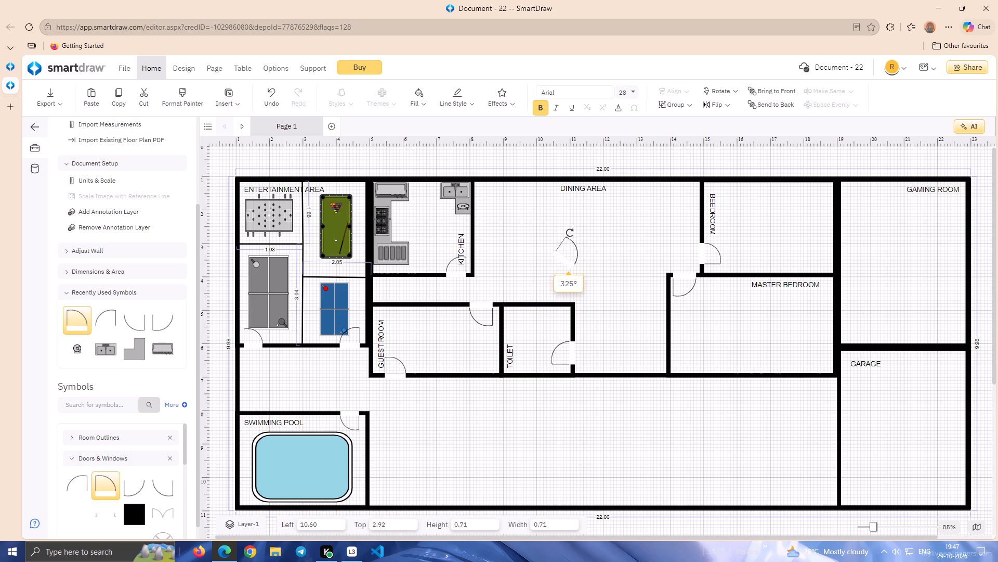
pyautogui.moveTo(570, 233); pyautogui.dragTo(589, 224)
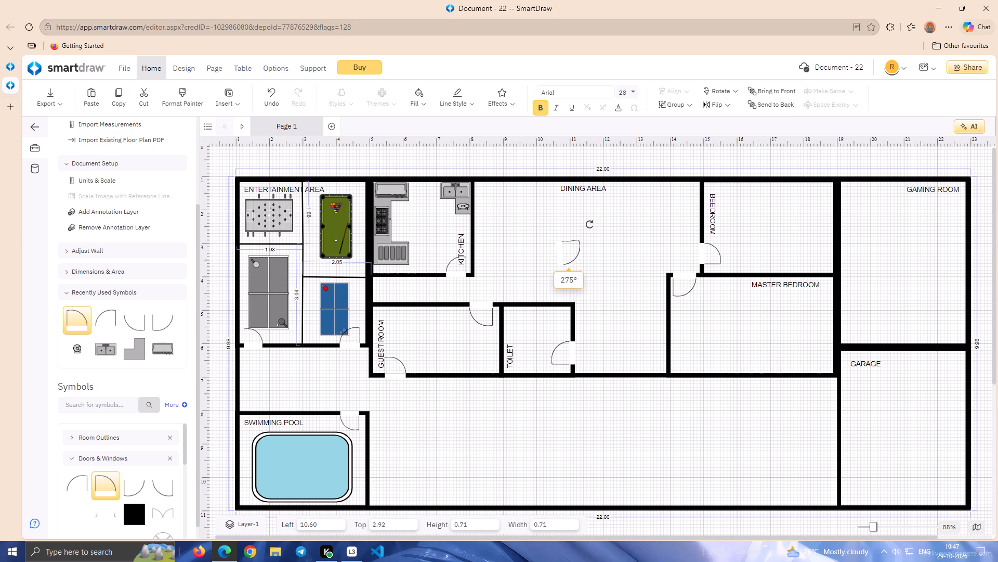
pyautogui.moveTo(589, 224); pyautogui.dragTo(589, 237)
# Move the door into the wall between master bedroom and gaming room, squared to the wall, about 0.72 wide, at 18.88 left and 4.18 top.
pyautogui.moveTo(557, 252); pyautogui.dragTo(706, 263)
pyautogui.moveTo(557, 253); pyautogui.dragTo(559, 253)
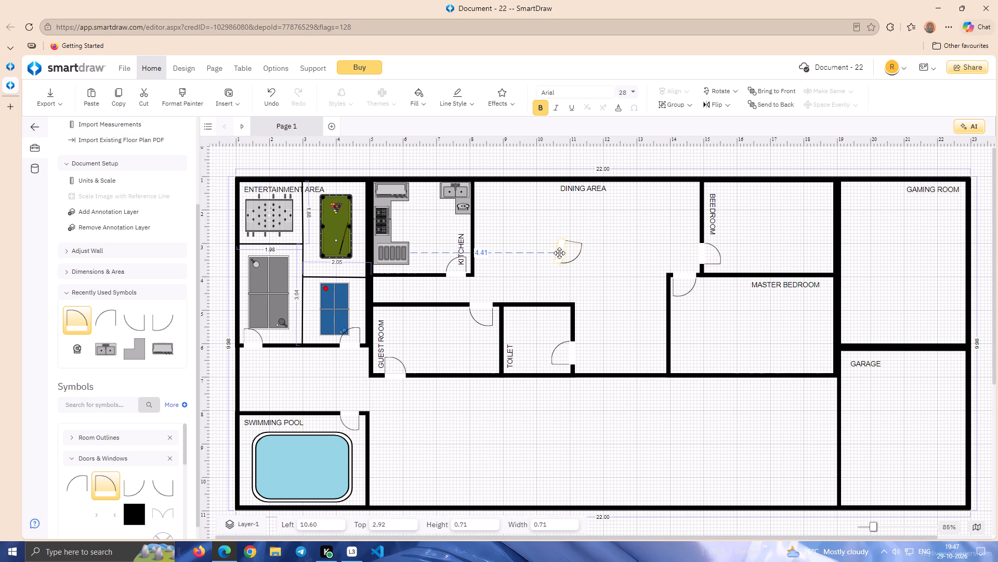
pyautogui.moveTo(559, 253); pyautogui.dragTo(834, 295)
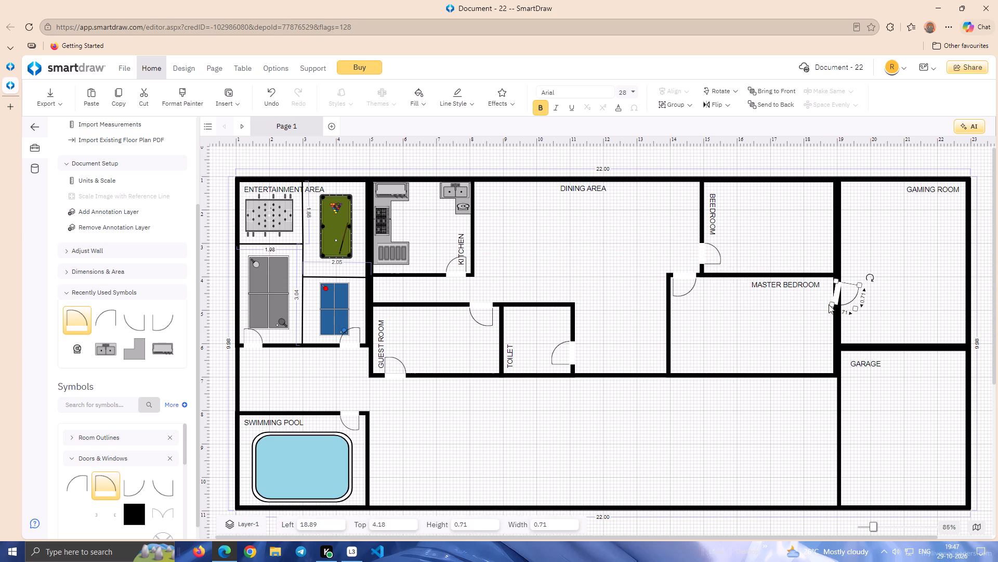
pyautogui.click(830, 306)
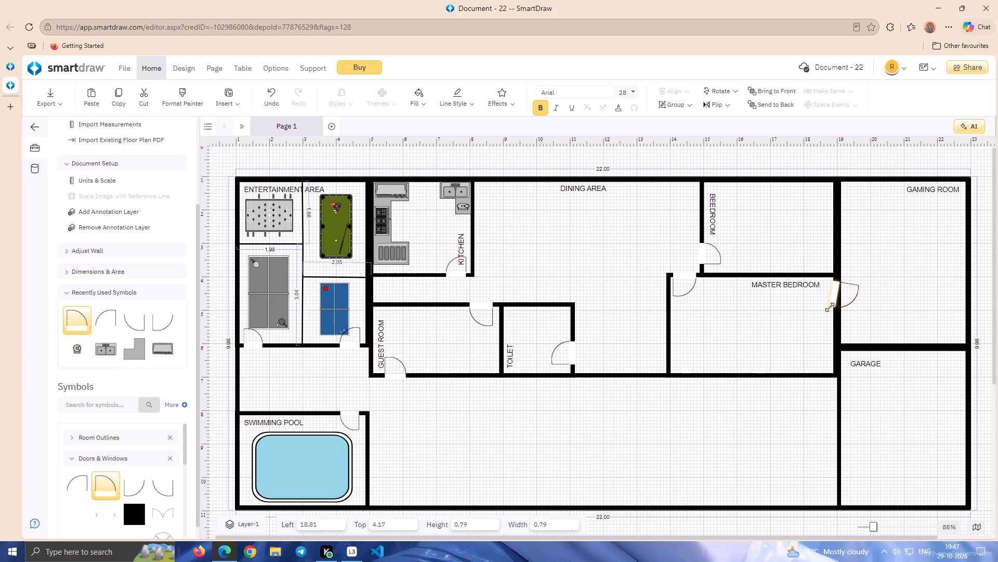
pyautogui.click(868, 280)
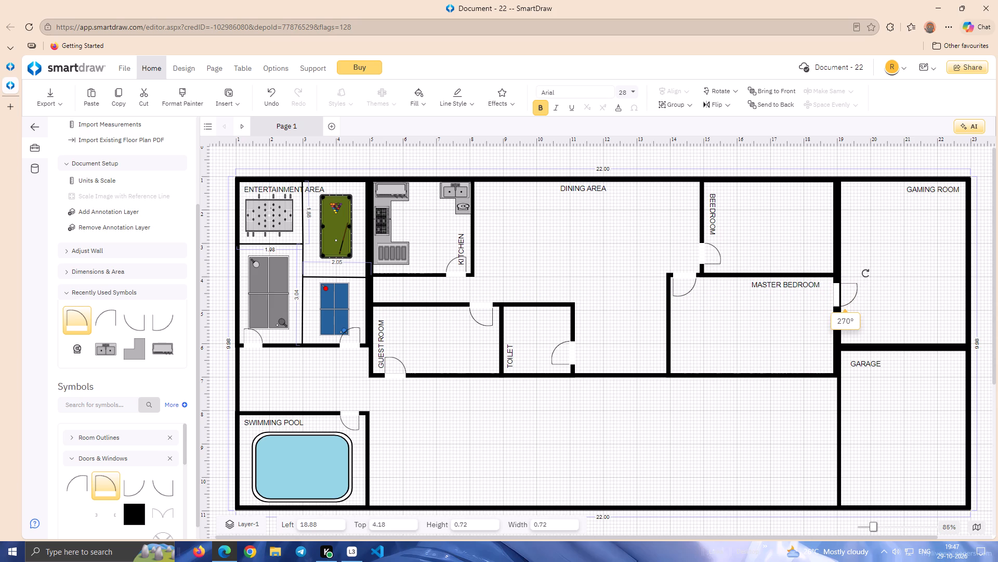
# Enlarge the gaming room's door to 0.86 by 0.86 and nudge it into the left wall at 18.90 left and 4.12 top.
pyautogui.click(834, 292)
pyautogui.moveTo(835, 303); pyautogui.dragTo(832, 304)
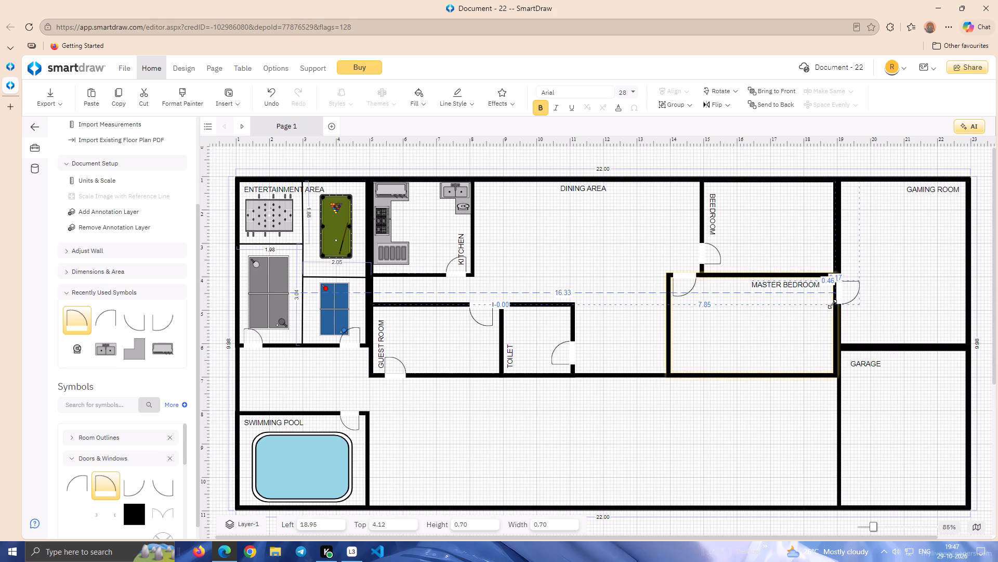
pyautogui.moveTo(832, 304); pyautogui.dragTo(825, 308)
pyautogui.click(833, 307)
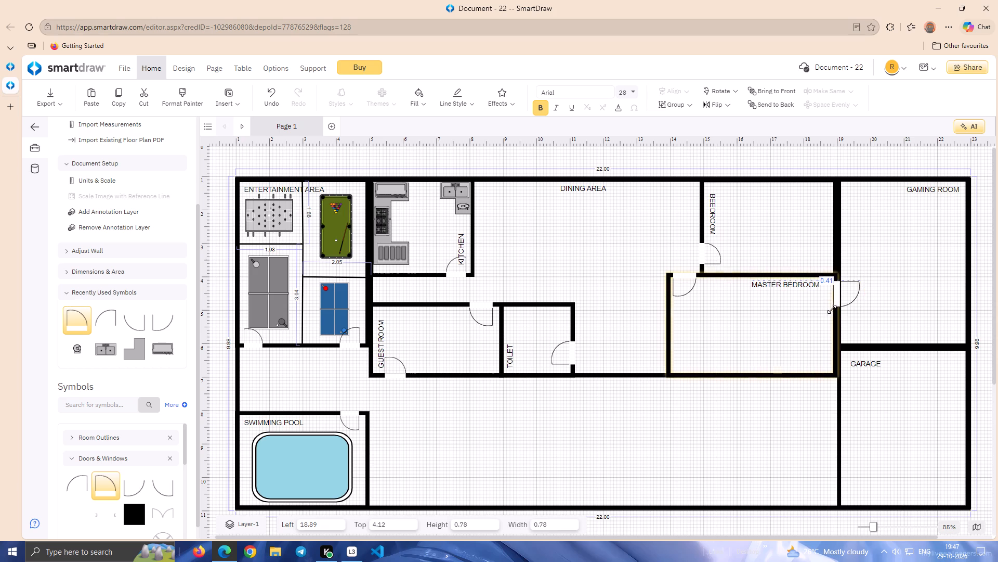
pyautogui.click(834, 303)
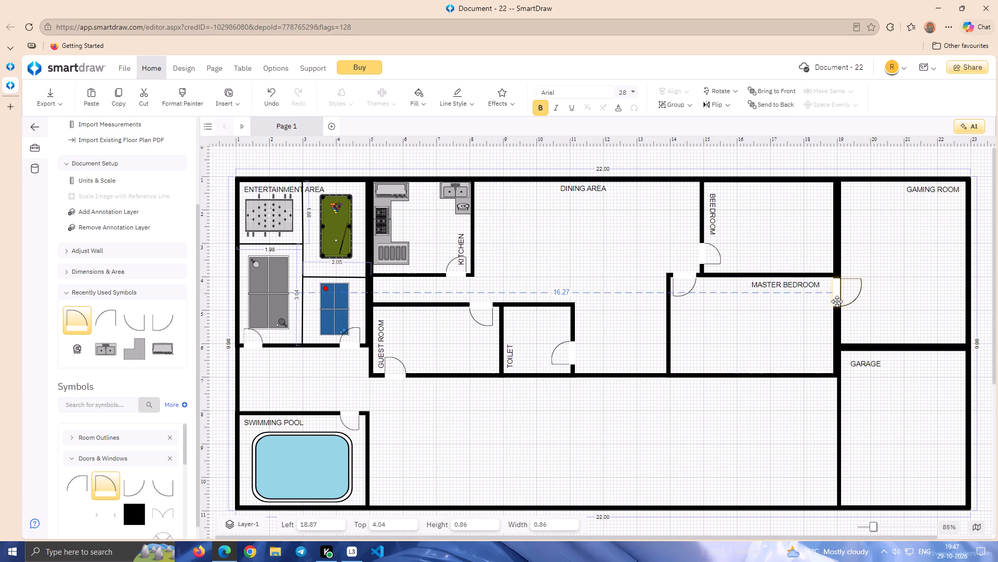
pyautogui.press('Left')
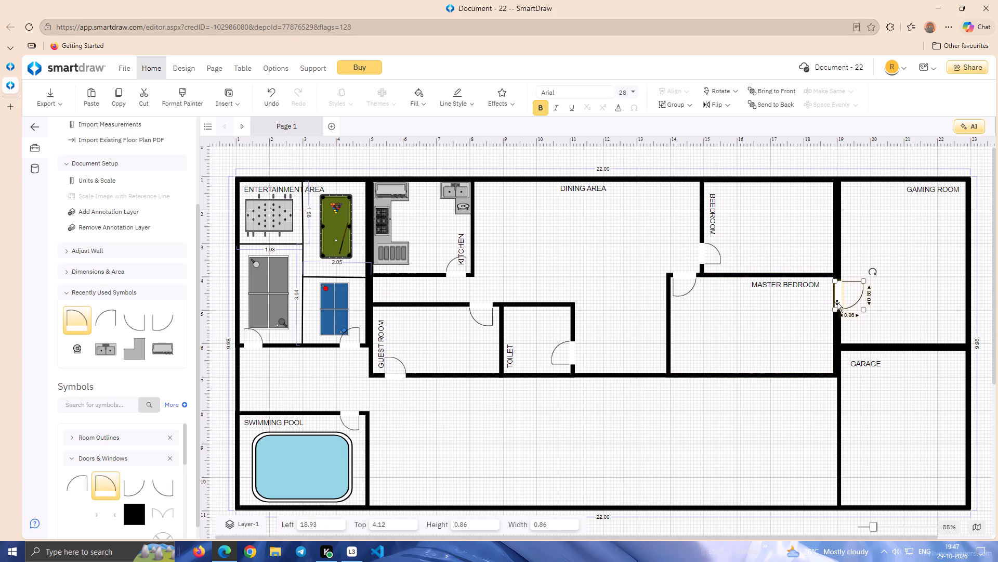
pyautogui.press('Left')
pyautogui.press('Left')
pyautogui.press('Left')
pyautogui.press('Right')
# Nudge the gaming room's door slightly left so it sits in the wall shared with the master bedroom.
pyautogui.click(875, 232)
pyautogui.click(836, 289)
pyautogui.press('Left')
pyautogui.click(876, 243)
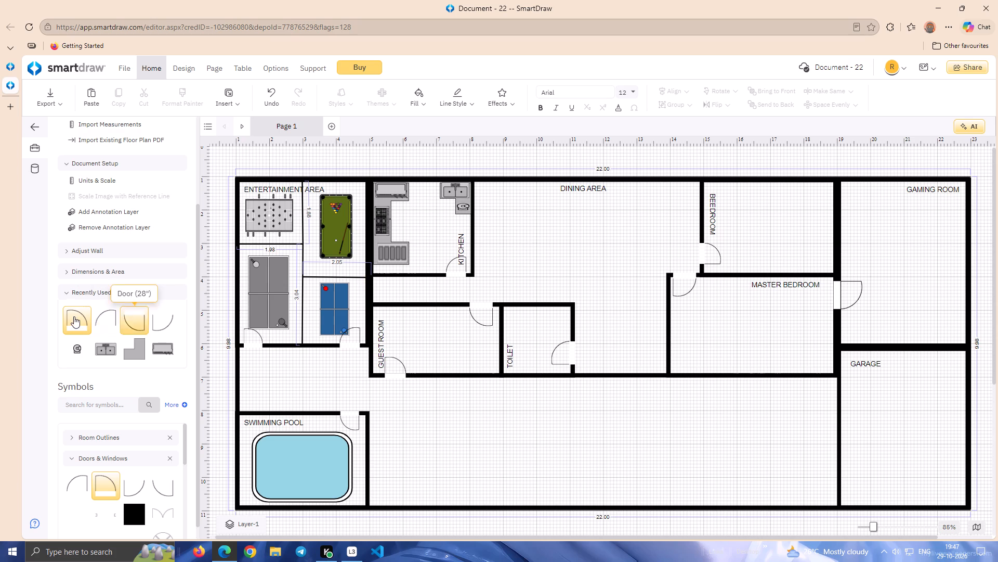
# Fit a 0.80 by 0.80 Door (28") in the gaming room–garage wall, swinging into the garage, at 21.91 left and 6.00 top.
pyautogui.doubleClick(136, 314)
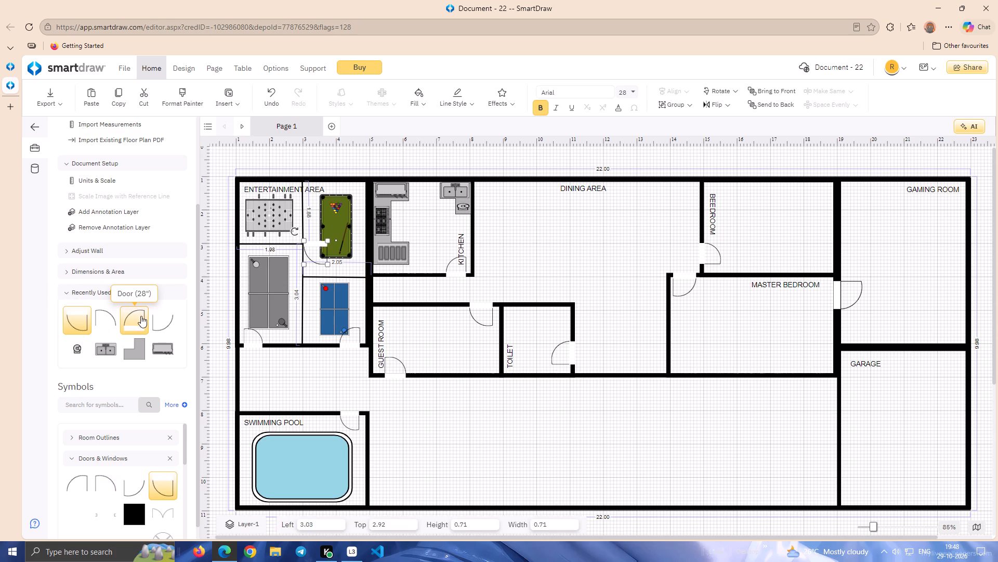
pyautogui.moveTo(318, 244); pyautogui.dragTo(347, 248)
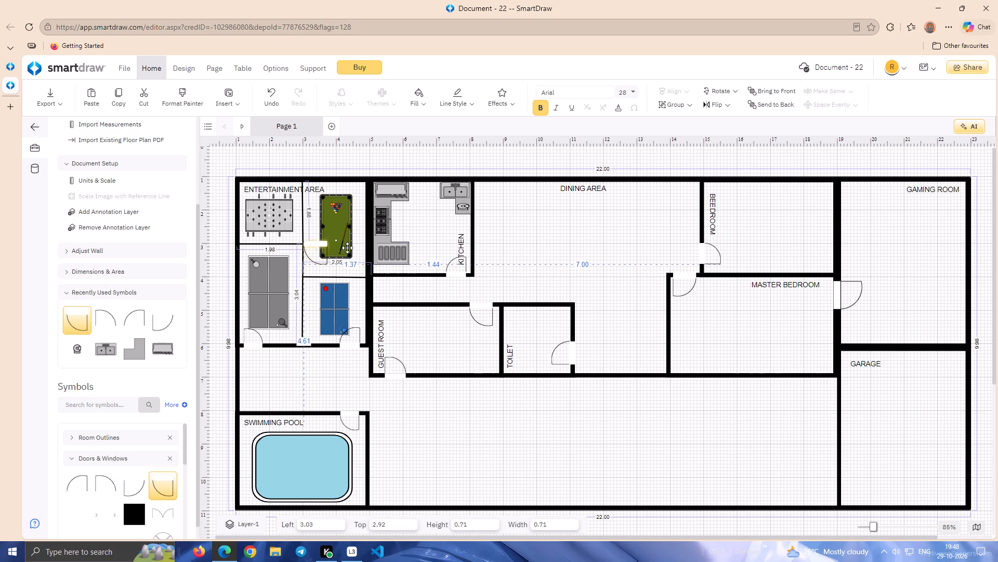
pyautogui.moveTo(347, 248); pyautogui.dragTo(950, 344)
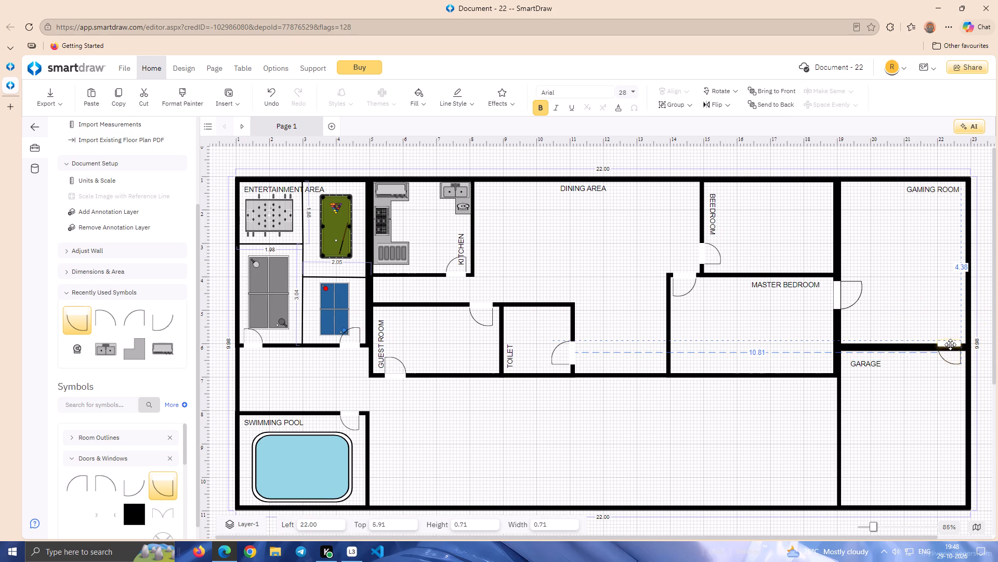
pyautogui.moveTo(950, 344); pyautogui.dragTo(949, 348)
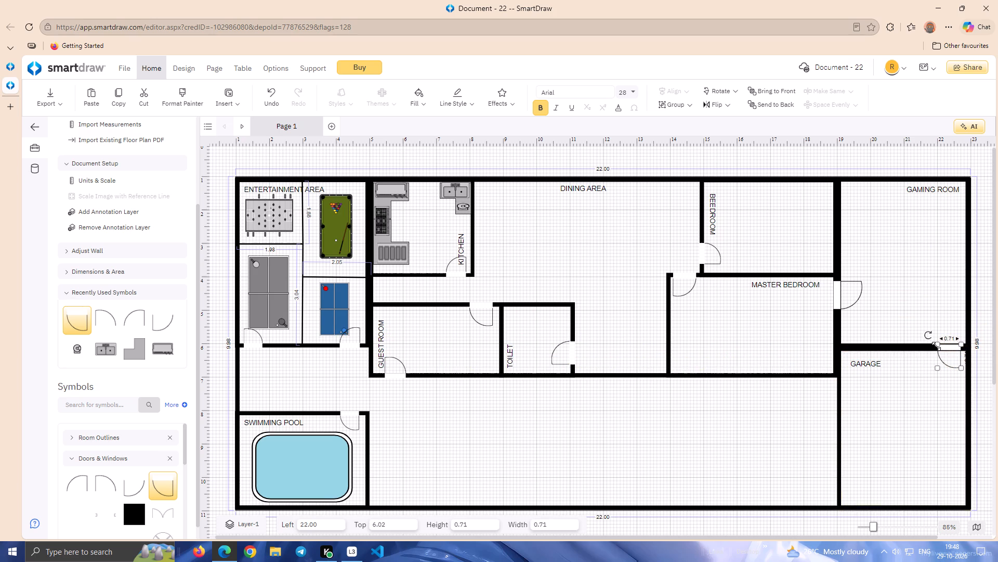
pyautogui.click(937, 346)
pyautogui.click(944, 348)
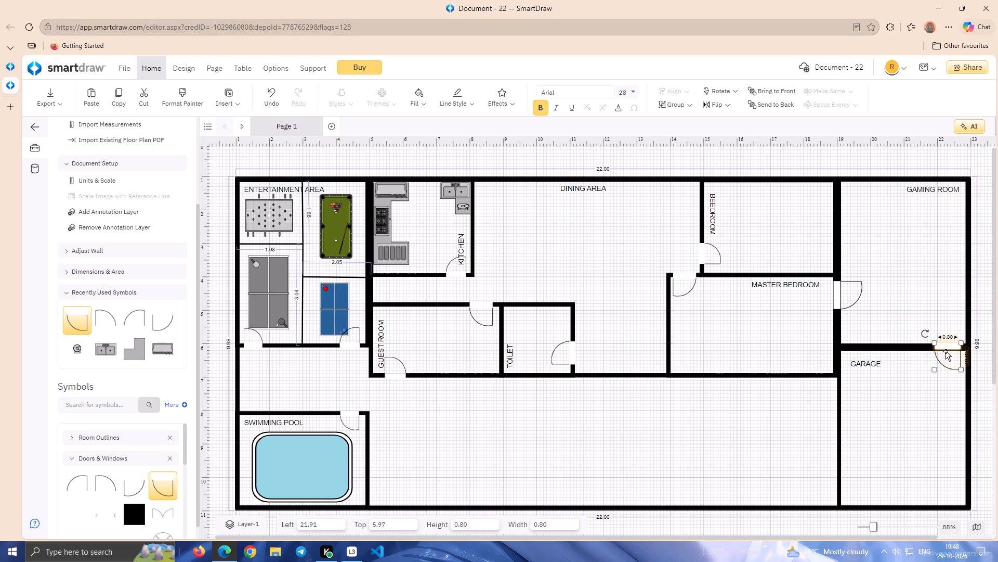
pyautogui.press('Down')
pyautogui.press('Down')
pyautogui.press('Up')
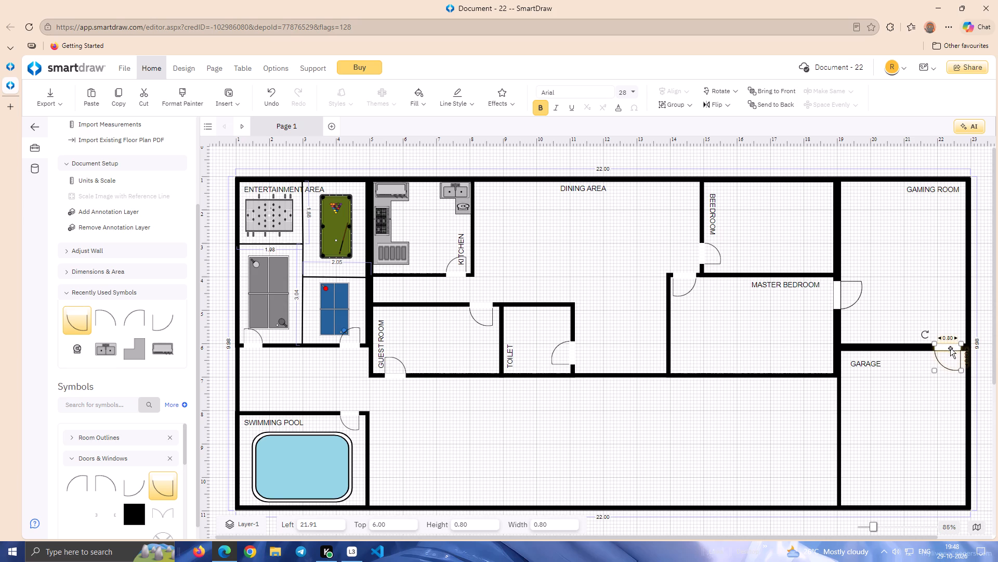
pyautogui.click(925, 301)
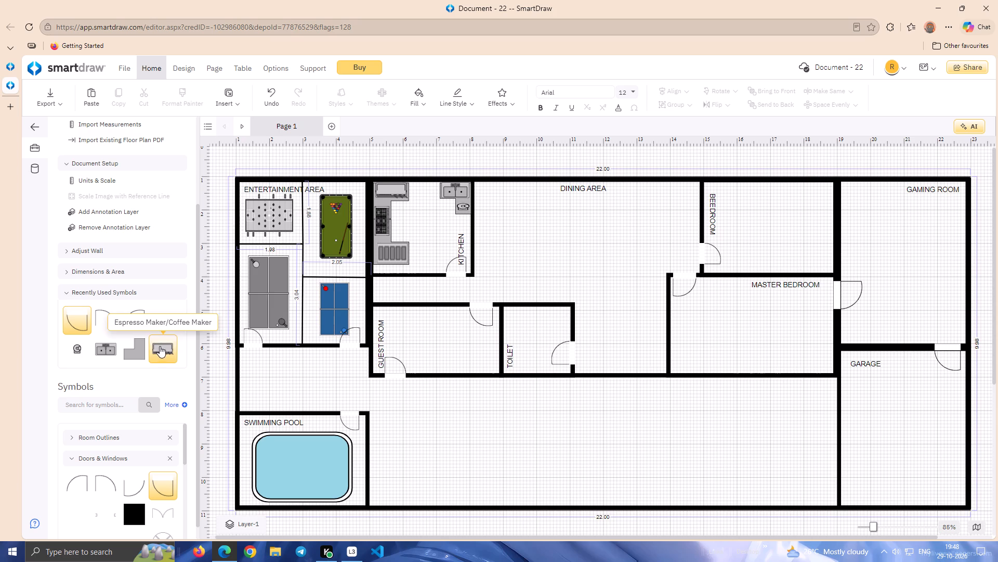
# Fit a Double Door (60") sized 1.41 by 0.80 into the dining area's bottom wall at 11.79 left and 6.21 top.
pyautogui.moveTo(183, 462); pyautogui.dragTo(183, 466)
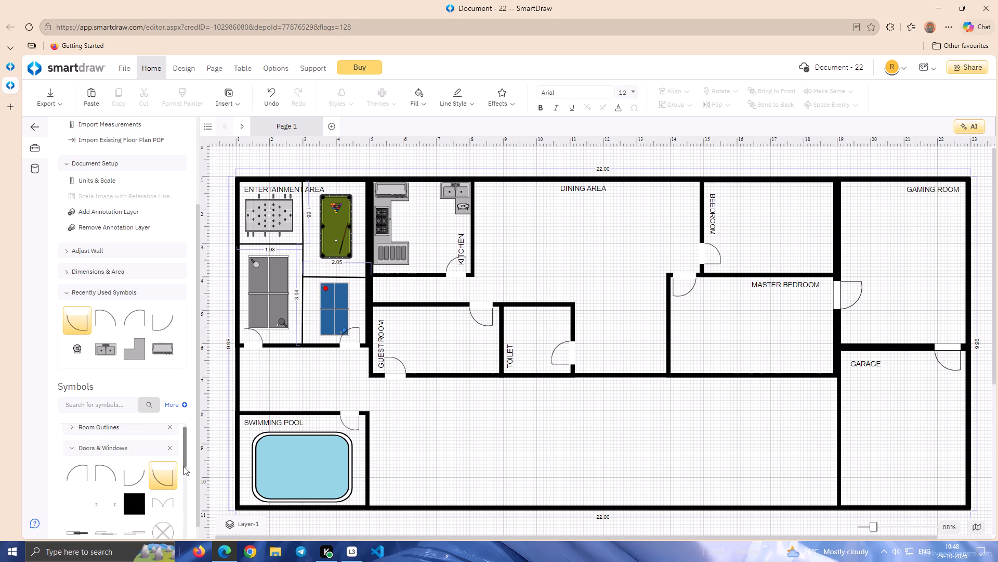
pyautogui.moveTo(183, 466); pyautogui.dragTo(181, 486)
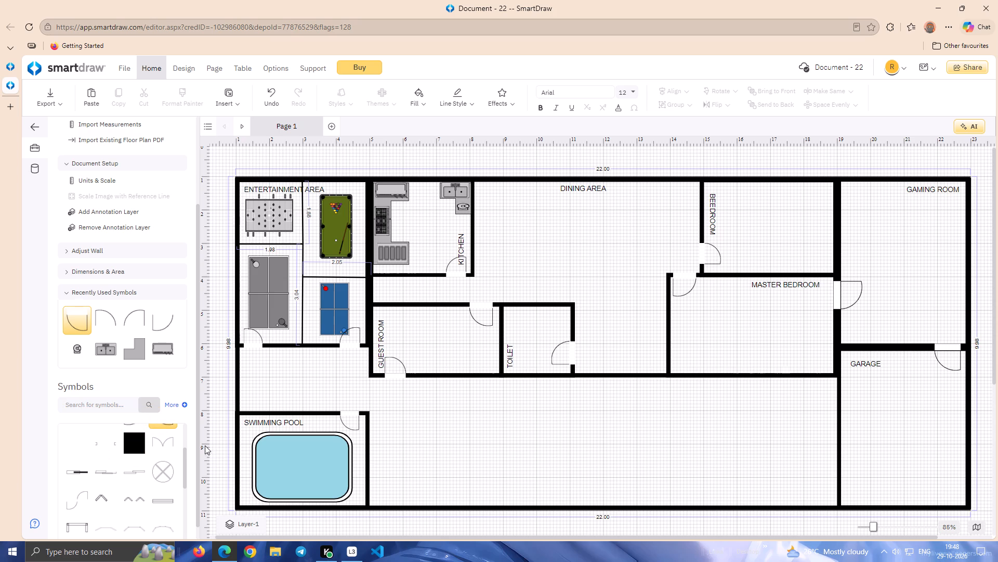
pyautogui.doubleClick(166, 444)
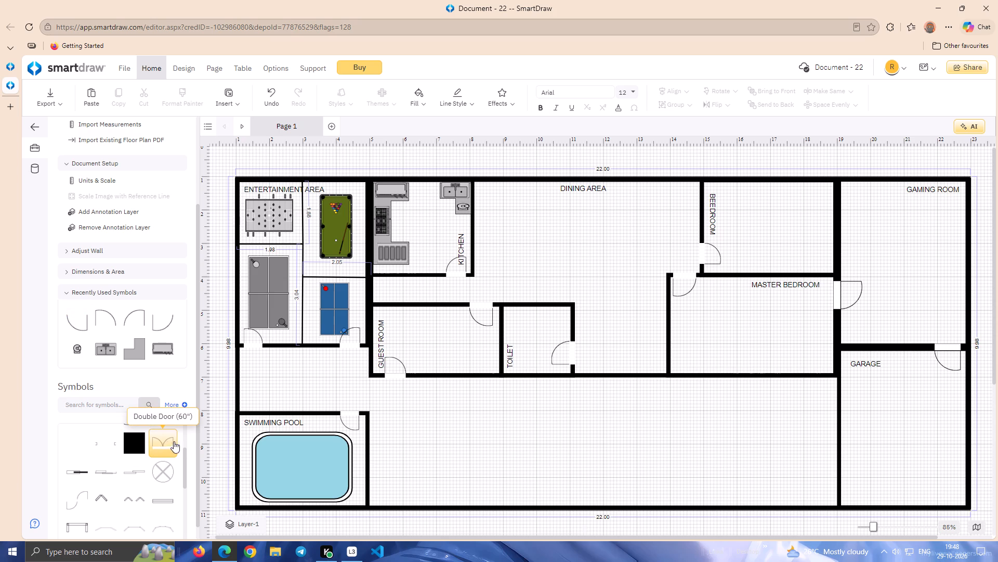
pyautogui.moveTo(360, 288); pyautogui.dragTo(613, 335)
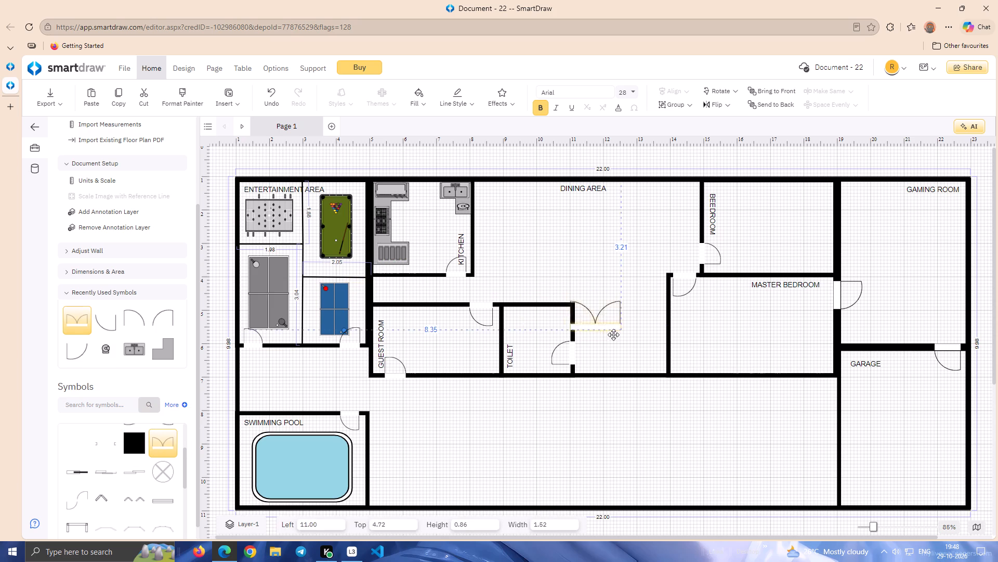
pyautogui.moveTo(613, 335); pyautogui.dragTo(628, 374)
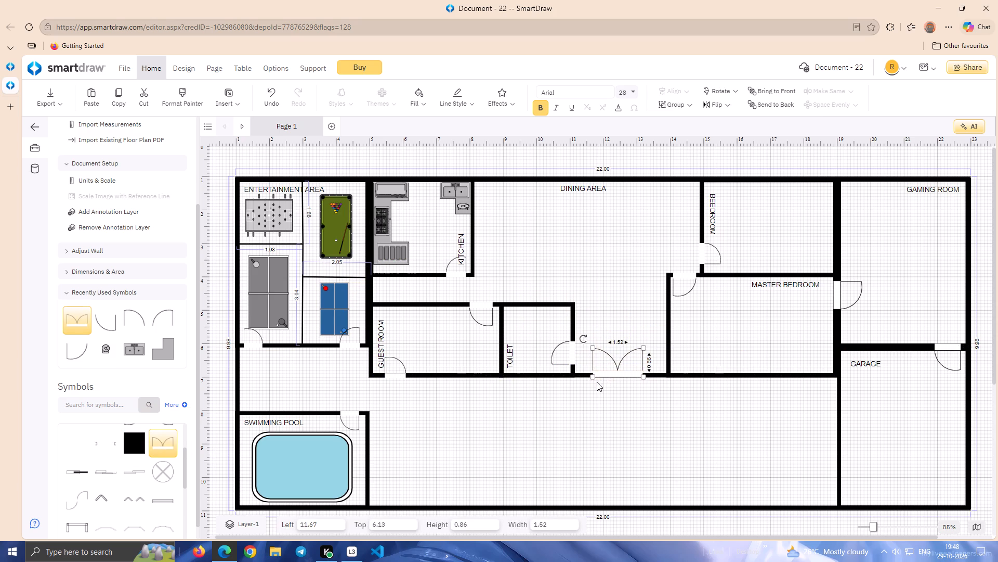
pyautogui.click(593, 377)
pyautogui.click(613, 375)
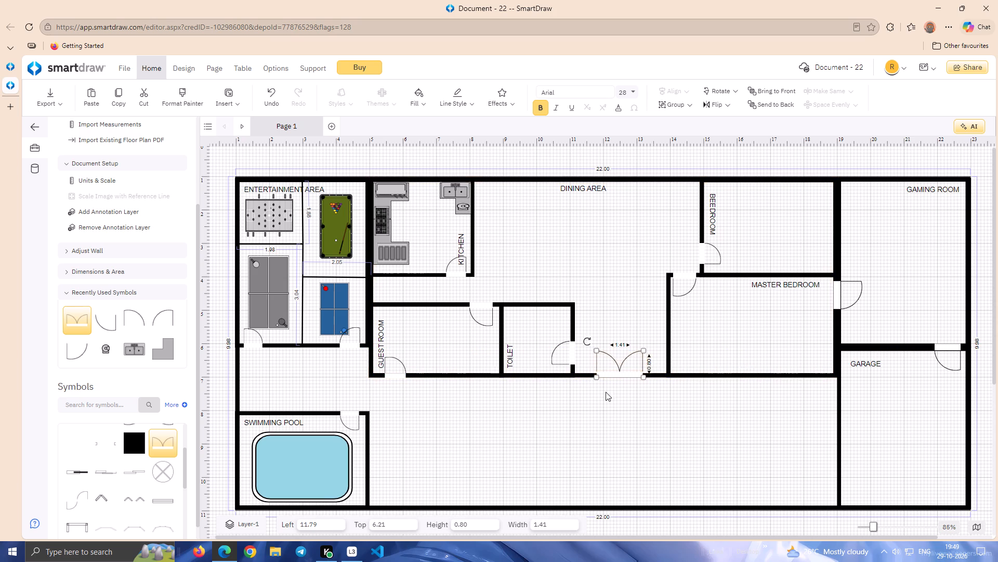
pyautogui.click(603, 396)
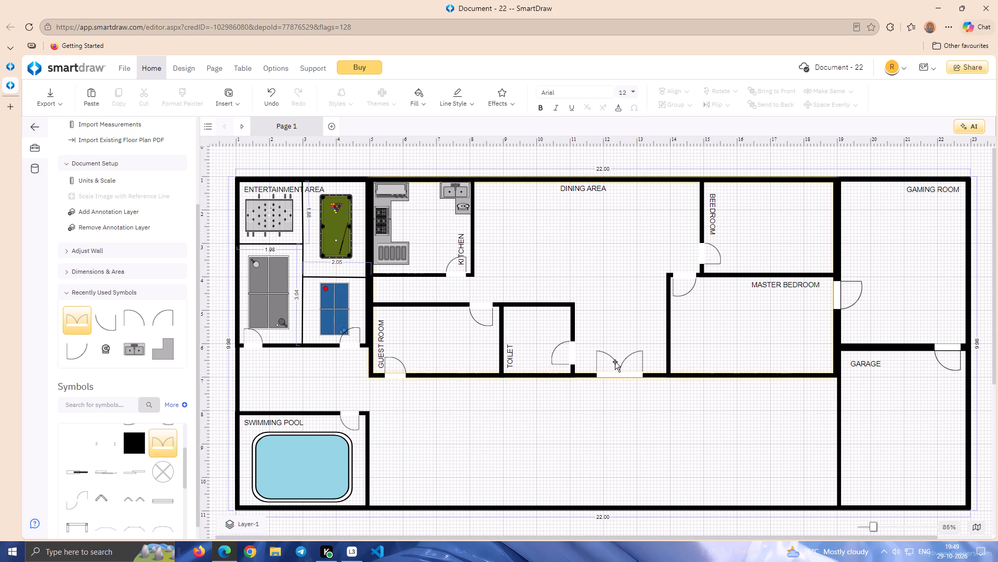
pyautogui.click(608, 402)
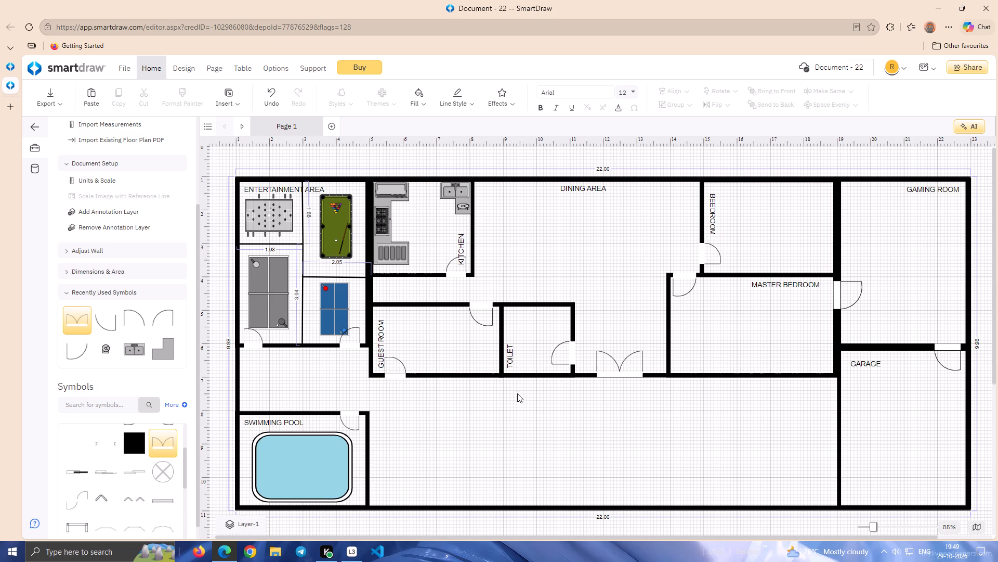
# Search the symbols for BED, add a California King Bed, shrink it to 1.15 by 1.74 and turn it so the pillows face down.
pyautogui.click(125, 406)
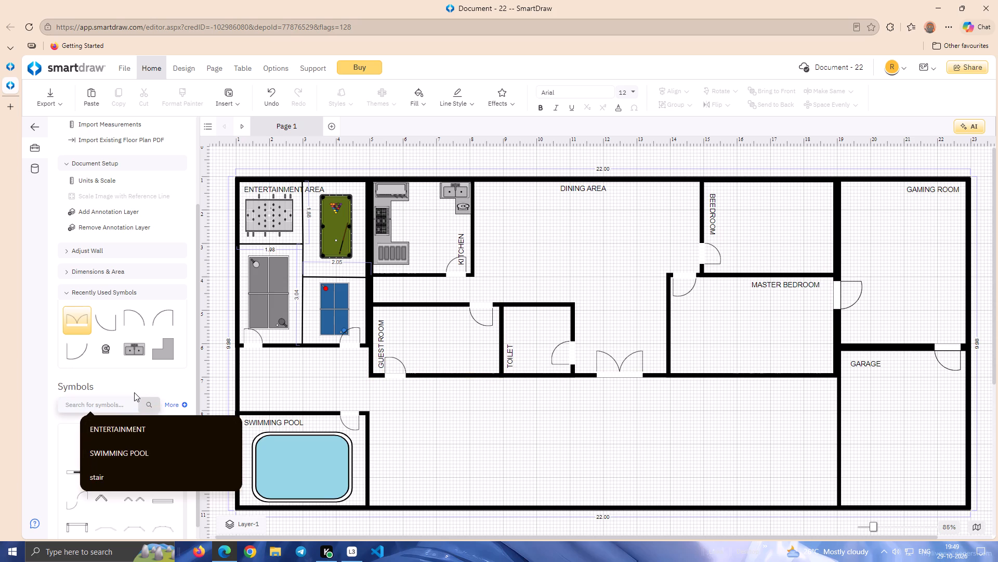
pyautogui.write('BED')
pyautogui.press('Return')
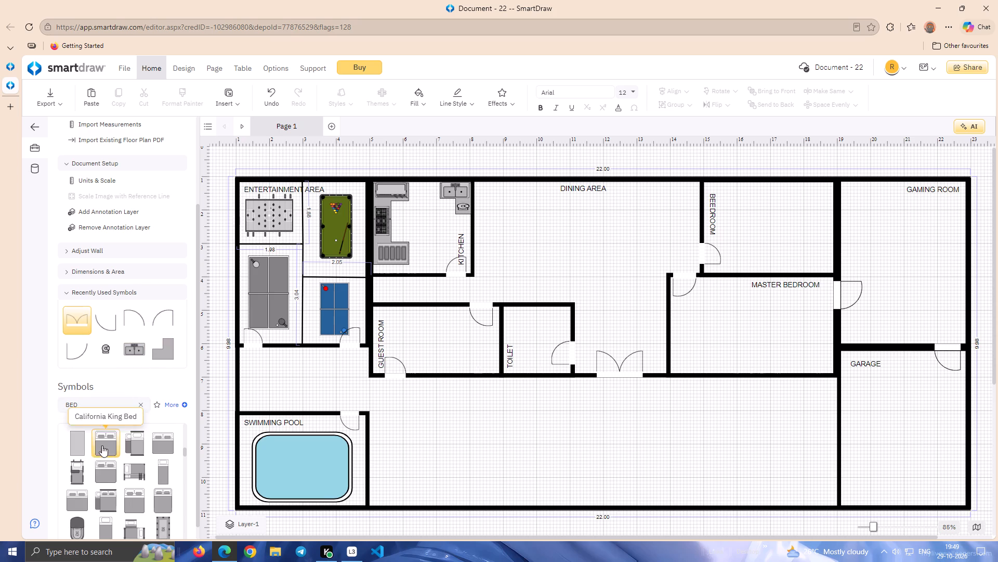
pyautogui.doubleClick(95, 449)
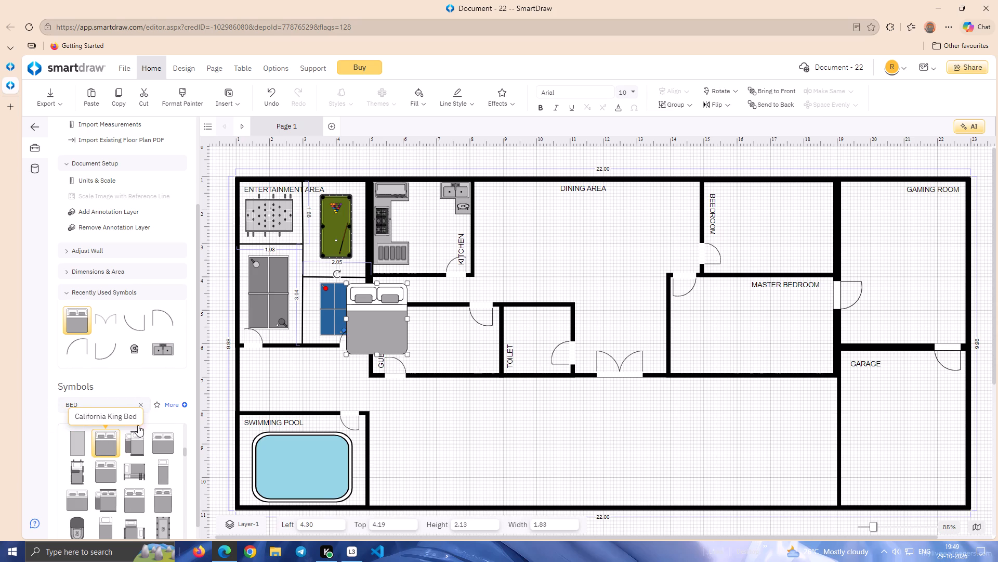
pyautogui.moveTo(408, 284); pyautogui.dragTo(405, 286)
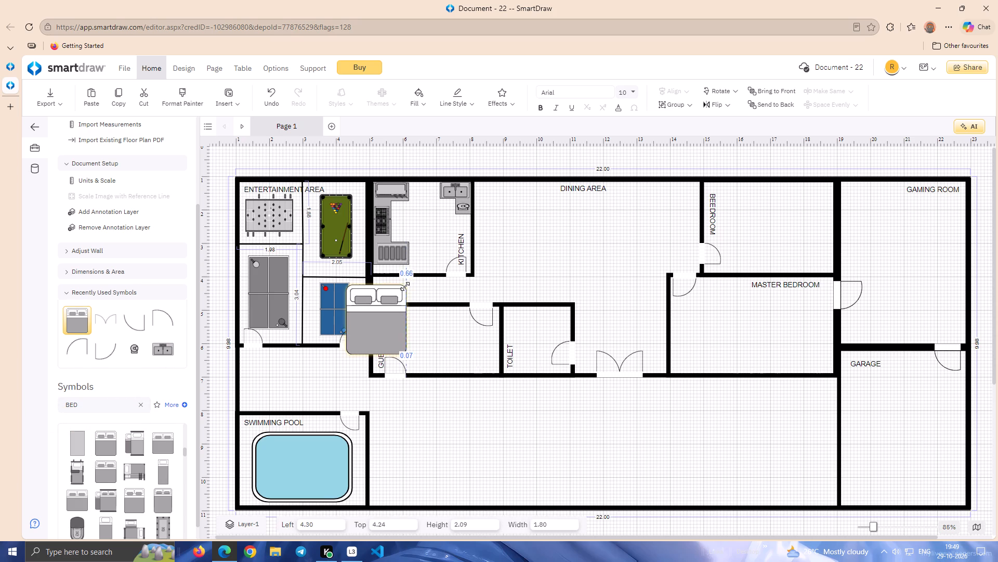
pyautogui.moveTo(405, 286); pyautogui.dragTo(385, 298)
pyautogui.moveTo(339, 288); pyautogui.dragTo(344, 366)
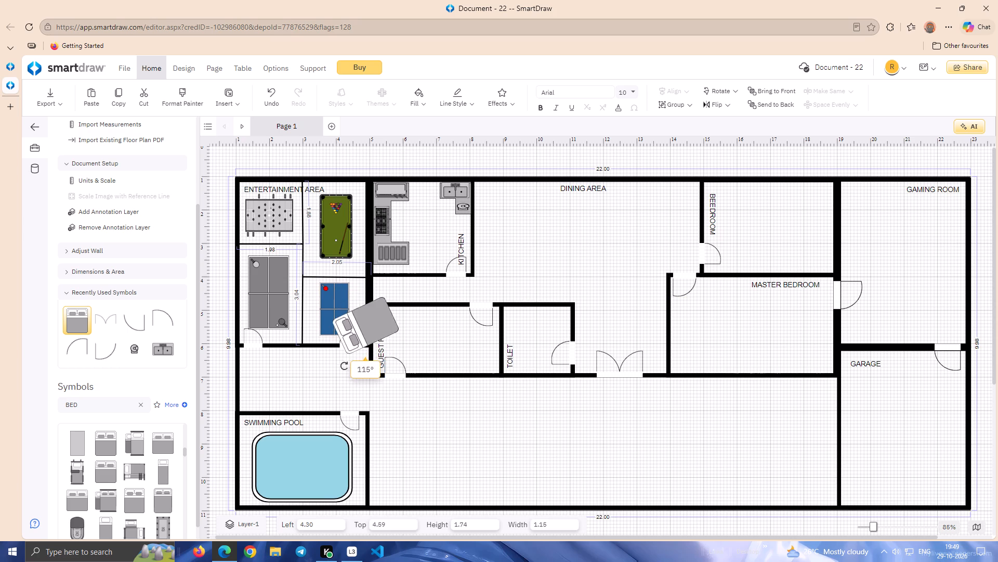
pyautogui.moveTo(344, 366); pyautogui.dragTo(336, 316)
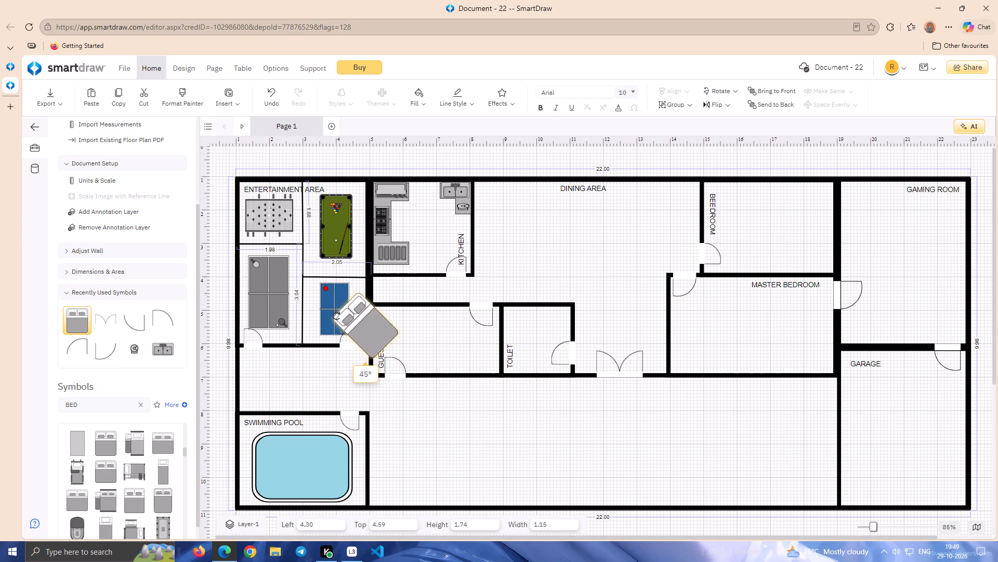
pyautogui.moveTo(336, 316); pyautogui.dragTo(393, 364)
# Move the bed into the guest room's lower right corner, reduced to 0.70 wide and 1.22 high, at 8.06 left and 5.53 top.
pyautogui.moveTo(375, 341); pyautogui.dragTo(474, 360)
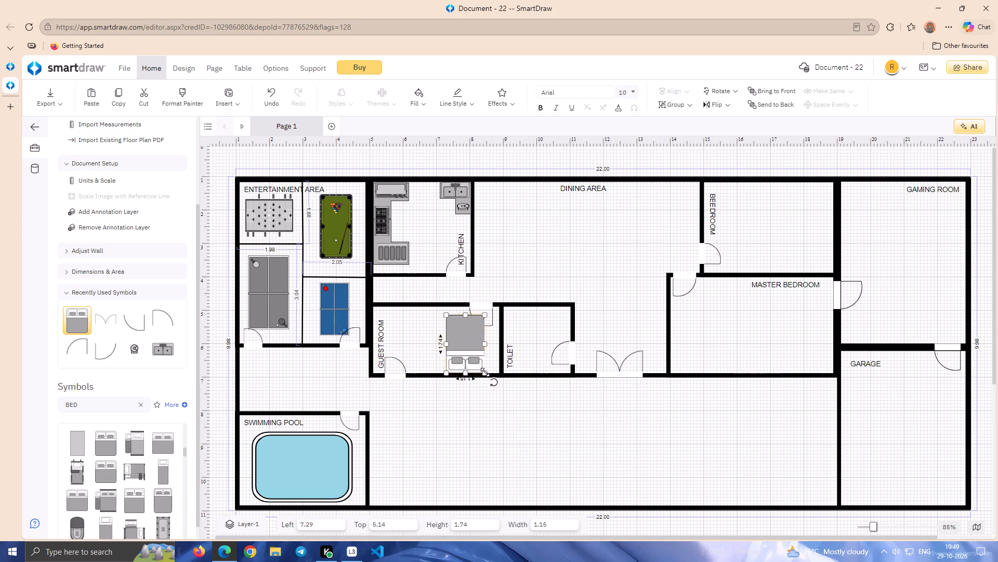
pyautogui.moveTo(486, 374); pyautogui.dragTo(477, 362)
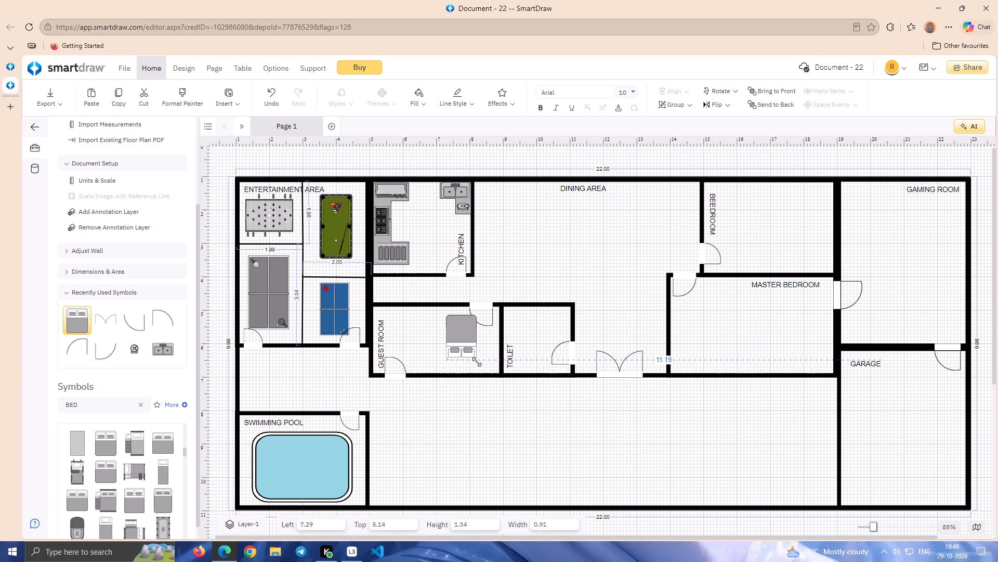
pyautogui.moveTo(477, 362); pyautogui.dragTo(477, 362)
pyautogui.moveTo(463, 342); pyautogui.dragTo(482, 354)
pyautogui.moveTo(495, 375); pyautogui.dragTo(495, 367)
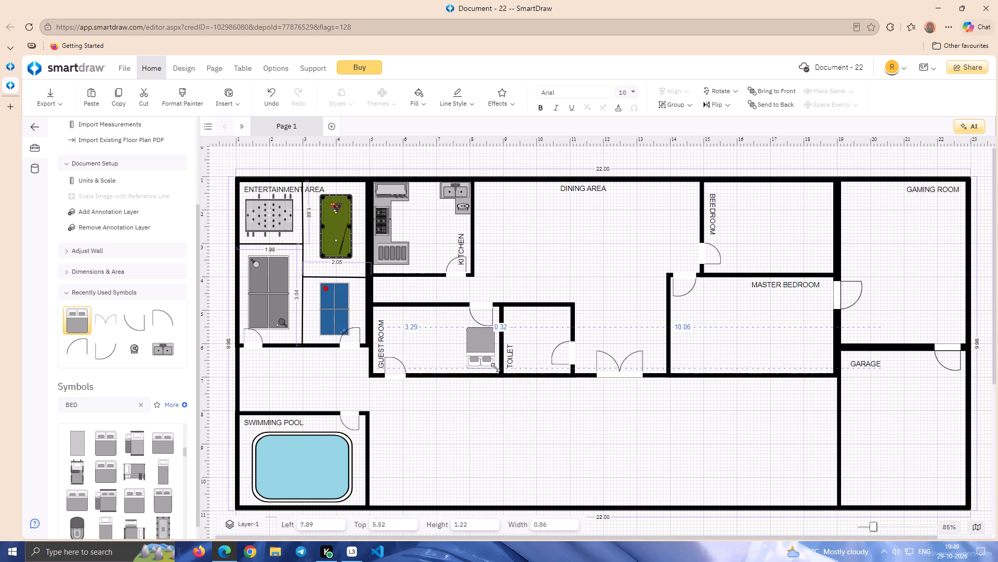
pyautogui.moveTo(495, 367); pyautogui.dragTo(490, 368)
pyautogui.moveTo(481, 356); pyautogui.dragTo(488, 360)
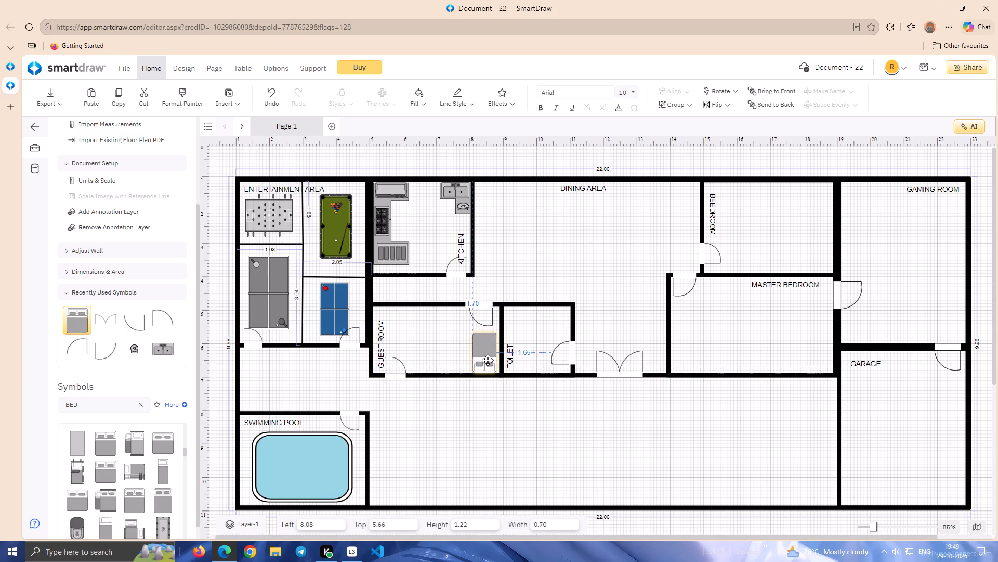
pyautogui.moveTo(488, 360); pyautogui.dragTo(488, 357)
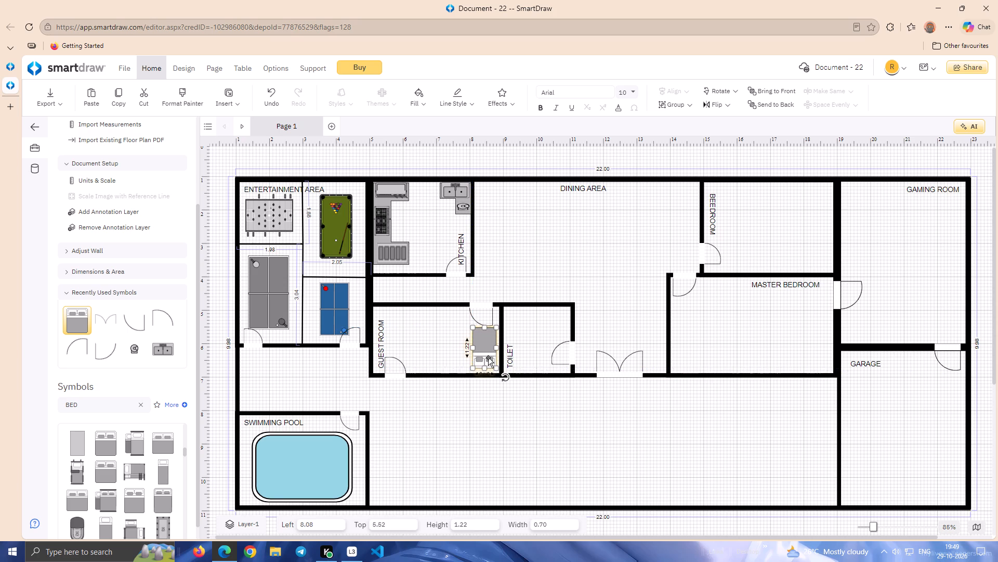
pyautogui.press('Down')
pyautogui.press('Left')
pyautogui.press('Left')
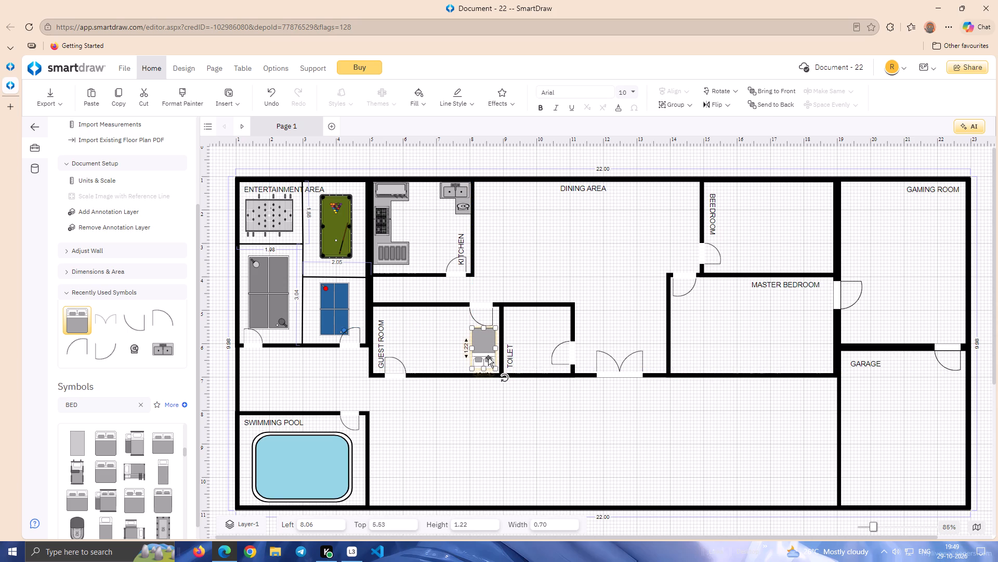
pyautogui.click(547, 455)
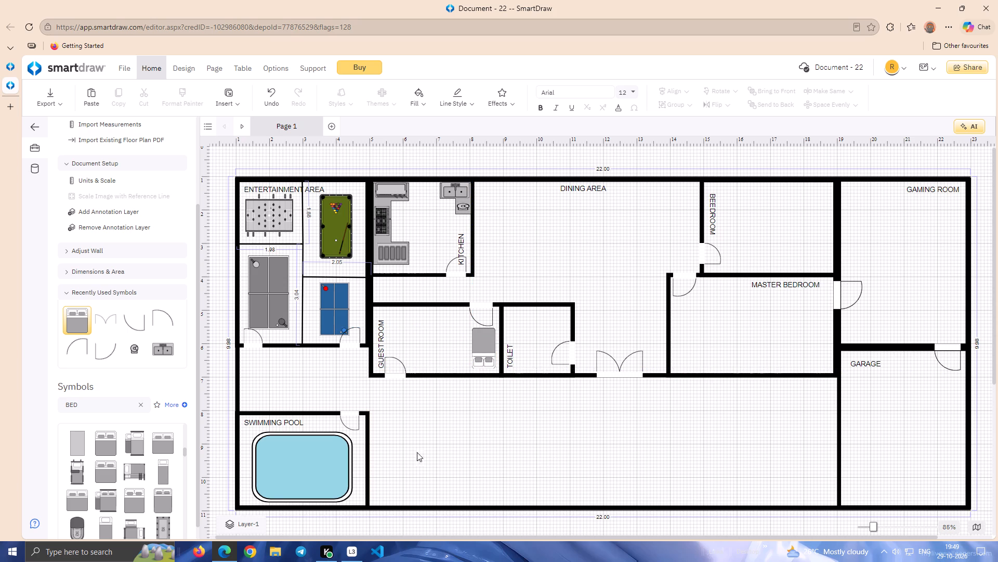
# Add a King Bed symbol and shrink it to 1.25 wide by 1.66 high.
pyautogui.click(188, 451)
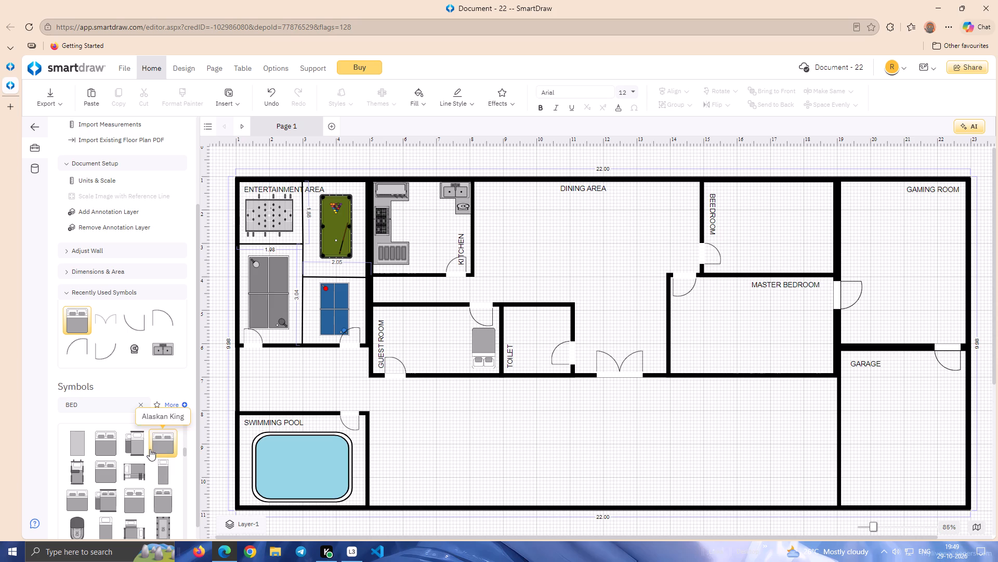
pyautogui.doubleClick(98, 476)
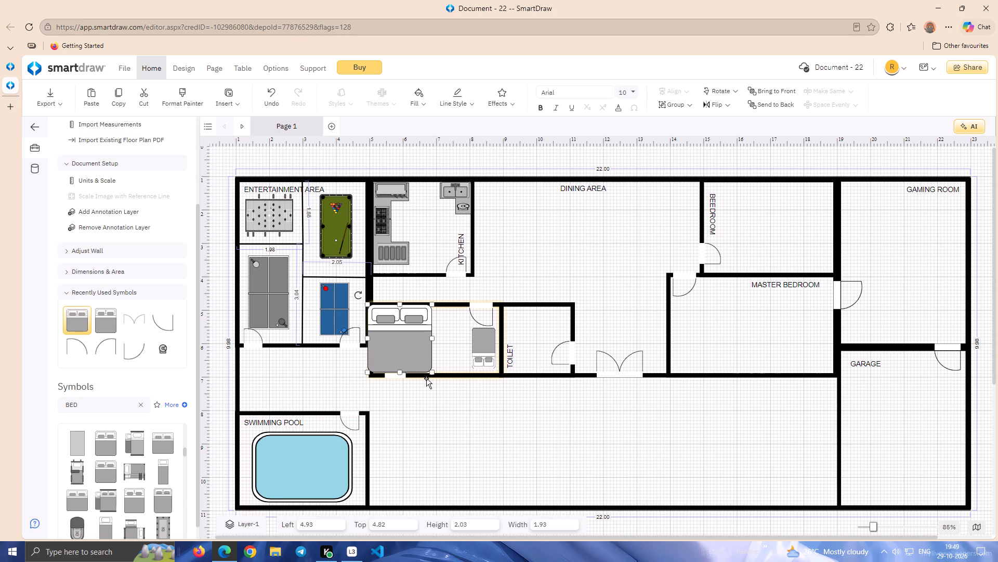
pyautogui.moveTo(430, 374); pyautogui.dragTo(427, 372)
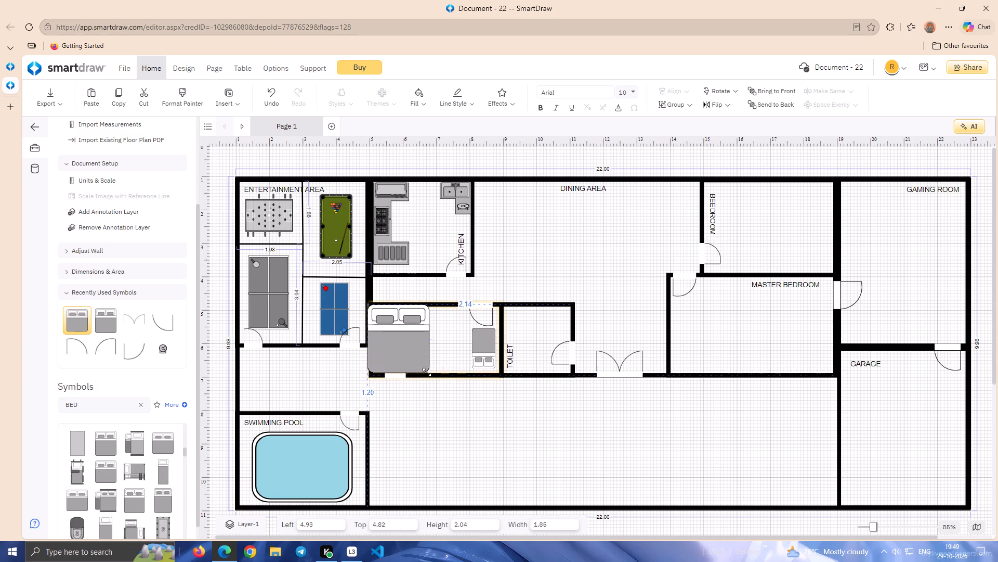
pyautogui.moveTo(427, 372); pyautogui.dragTo(413, 361)
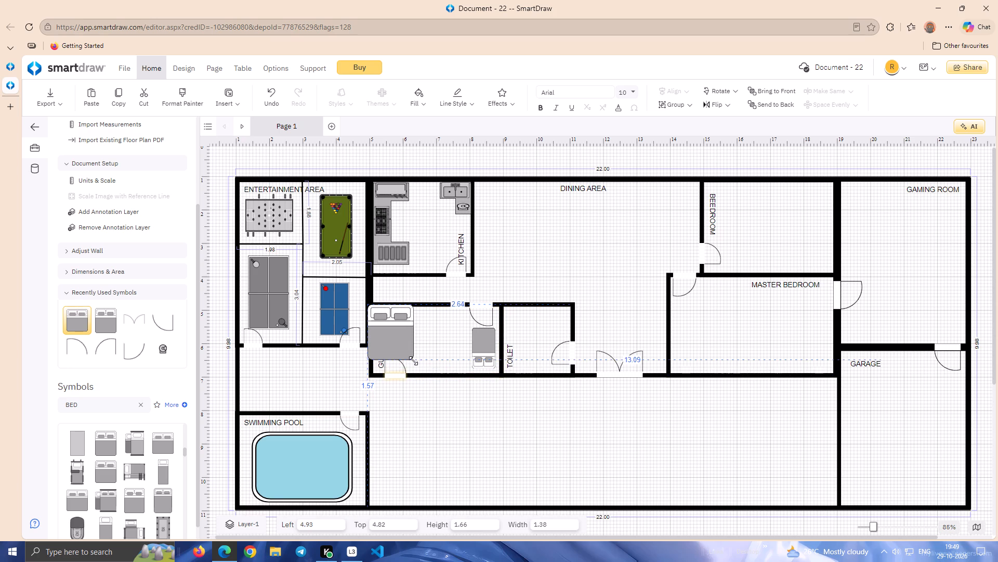
pyautogui.moveTo(413, 361); pyautogui.dragTo(411, 361)
# Move the king bed into the upper right corner of the bedroom, at about 17.50 left and 1.28 top.
pyautogui.moveTo(397, 341); pyautogui.dragTo(678, 253)
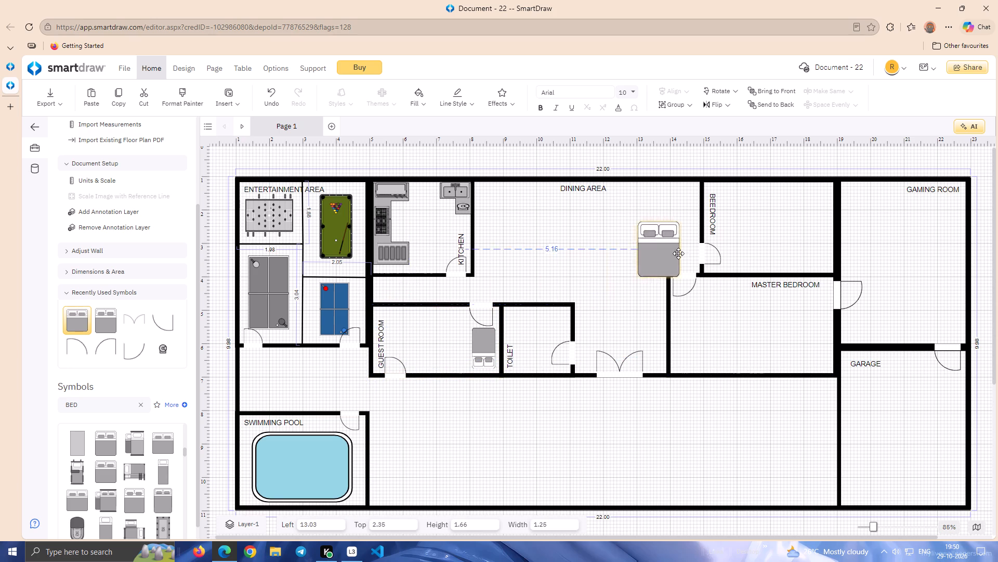
pyautogui.moveTo(678, 253); pyautogui.dragTo(815, 223)
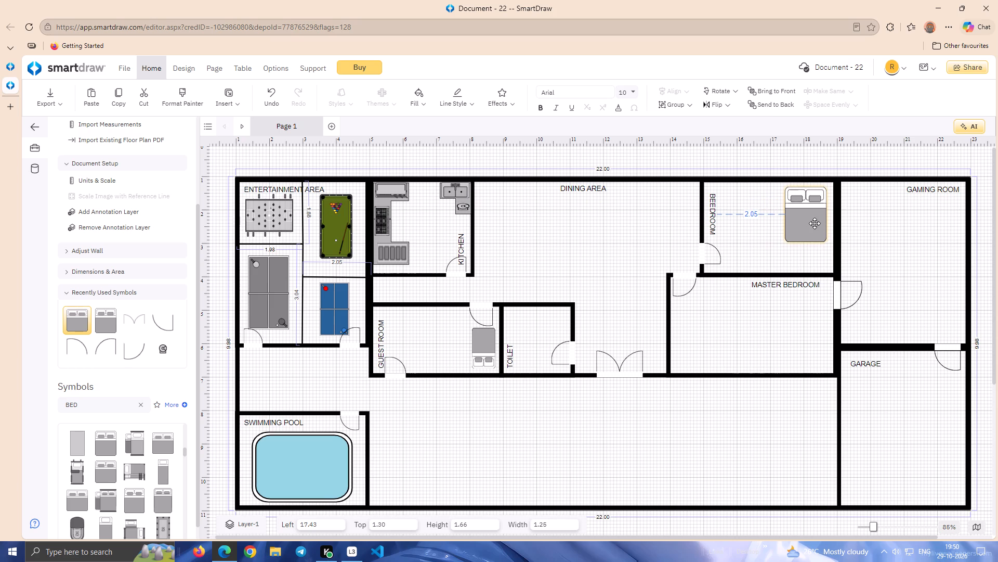
pyautogui.moveTo(815, 223); pyautogui.dragTo(815, 224)
pyautogui.press('Right')
pyautogui.press('Right')
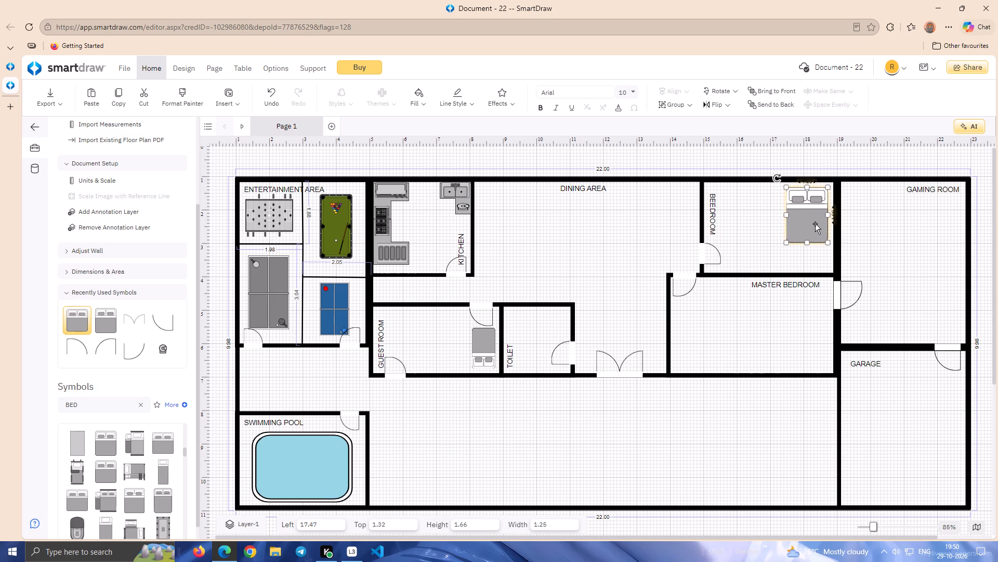
pyautogui.press('Up')
pyautogui.press('Up')
pyautogui.press('Up')
pyautogui.press('Right')
pyautogui.press('Right')
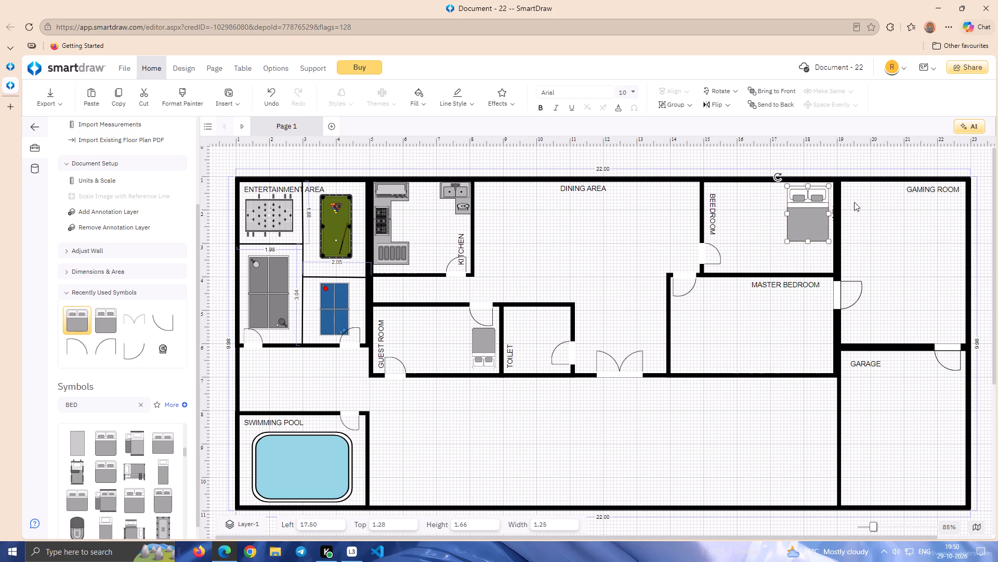
pyautogui.click(641, 248)
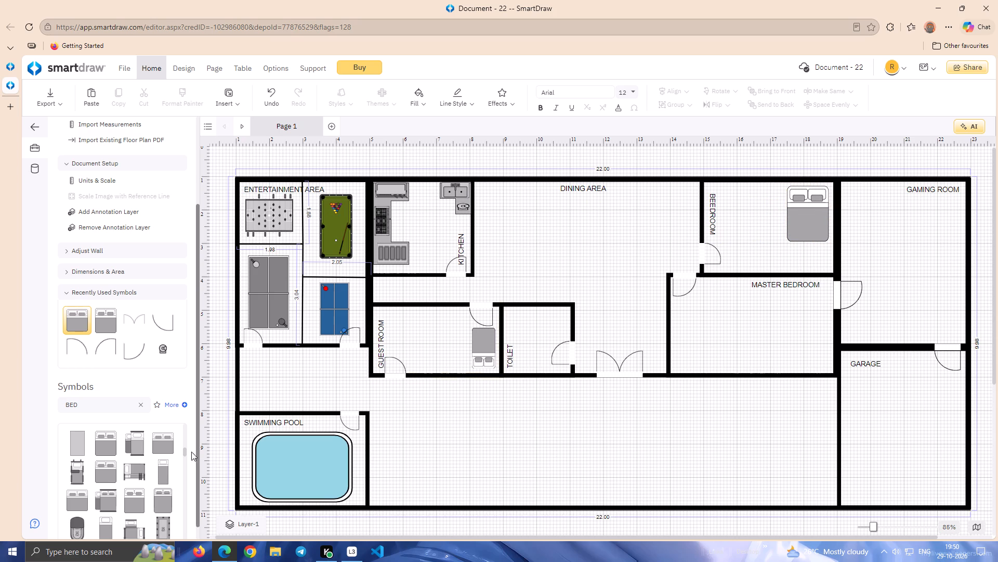
# Add a Bed with Bedframe symbol, place it in the open area below the toilet and shrink it to 1.77 by 2.03.
pyautogui.moveTo(187, 452); pyautogui.dragTo(186, 458)
pyautogui.moveTo(185, 453); pyautogui.dragTo(182, 459)
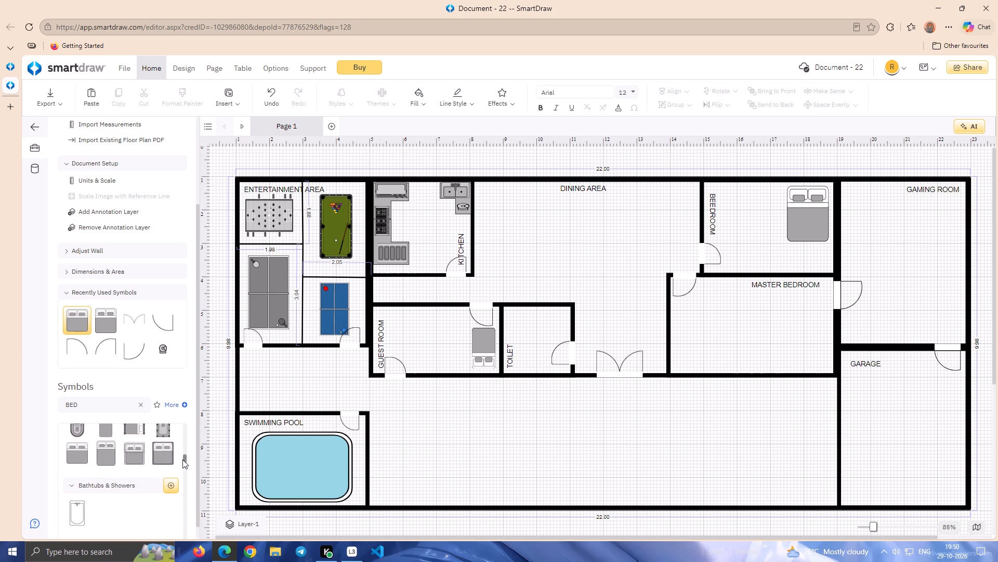
pyautogui.moveTo(182, 459); pyautogui.dragTo(181, 461)
pyautogui.doubleClick(167, 441)
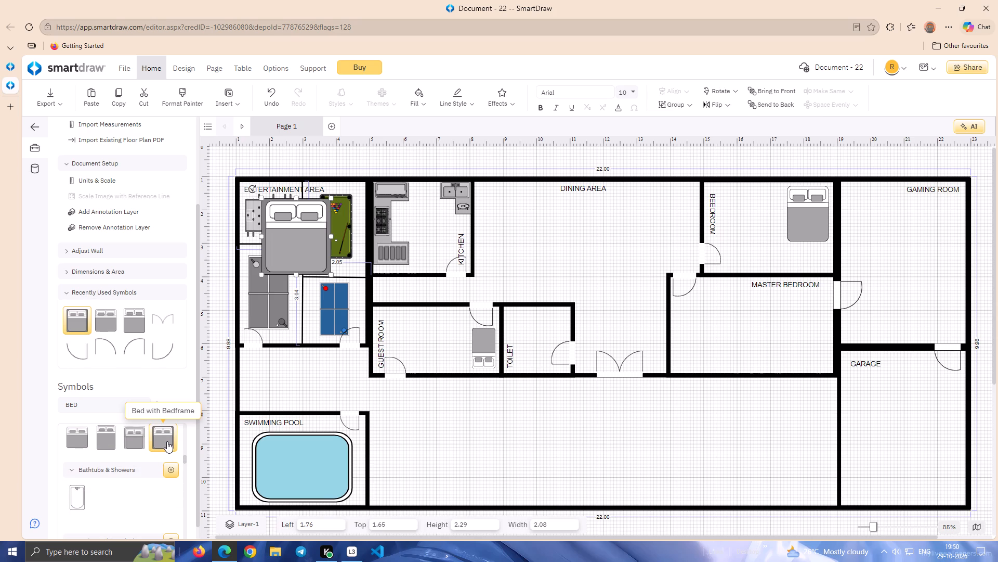
pyautogui.moveTo(314, 251); pyautogui.dragTo(571, 437)
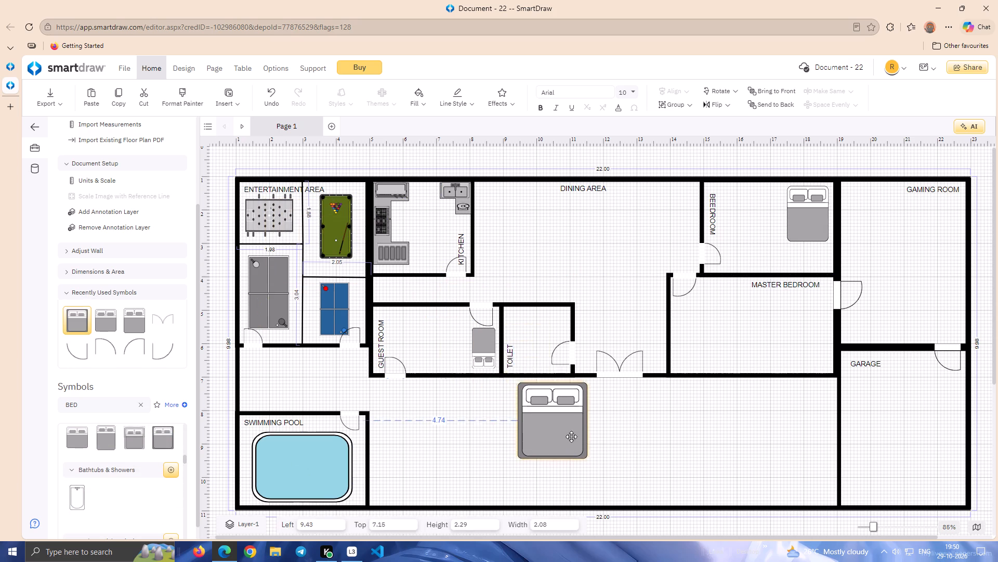
pyautogui.moveTo(571, 437); pyautogui.dragTo(571, 437)
pyautogui.moveTo(517, 385); pyautogui.dragTo(528, 392)
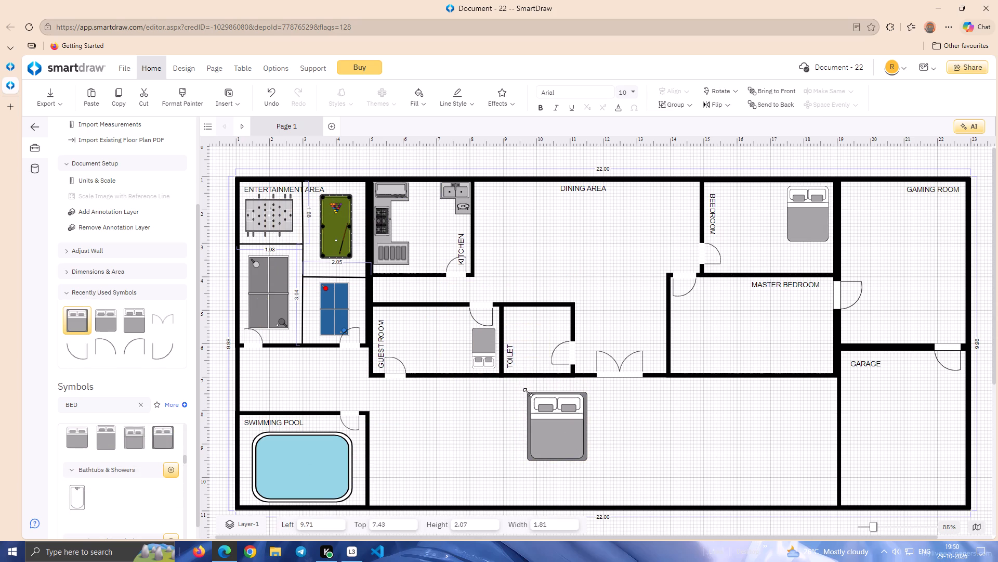
pyautogui.moveTo(528, 392); pyautogui.dragTo(528, 393)
# Move the framed bed into the master bedroom and turn it so its pillows face the room's bottom wall.
pyautogui.moveTo(515, 385); pyautogui.dragTo(579, 443)
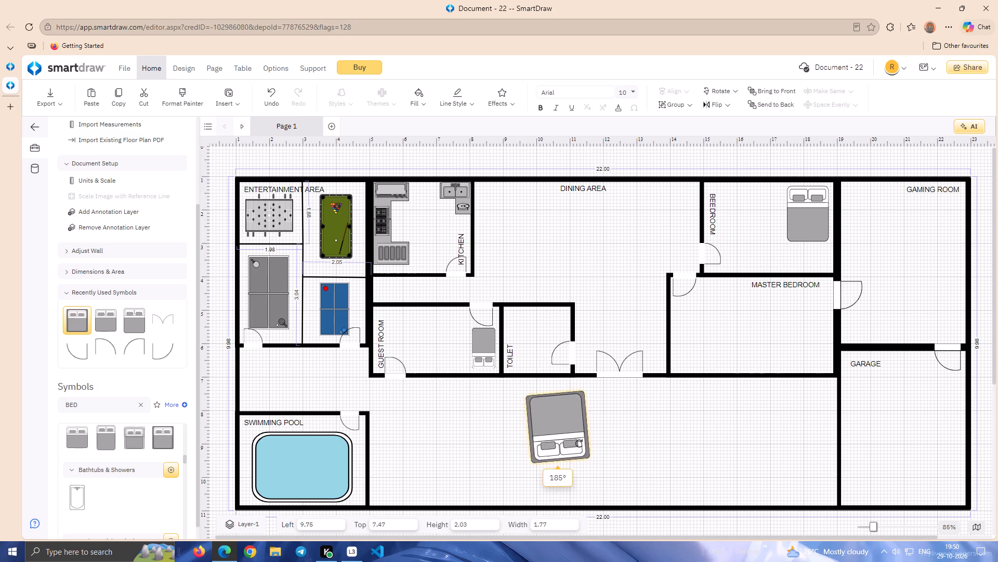
pyautogui.moveTo(579, 443); pyautogui.dragTo(594, 391)
pyautogui.moveTo(560, 443); pyautogui.dragTo(778, 348)
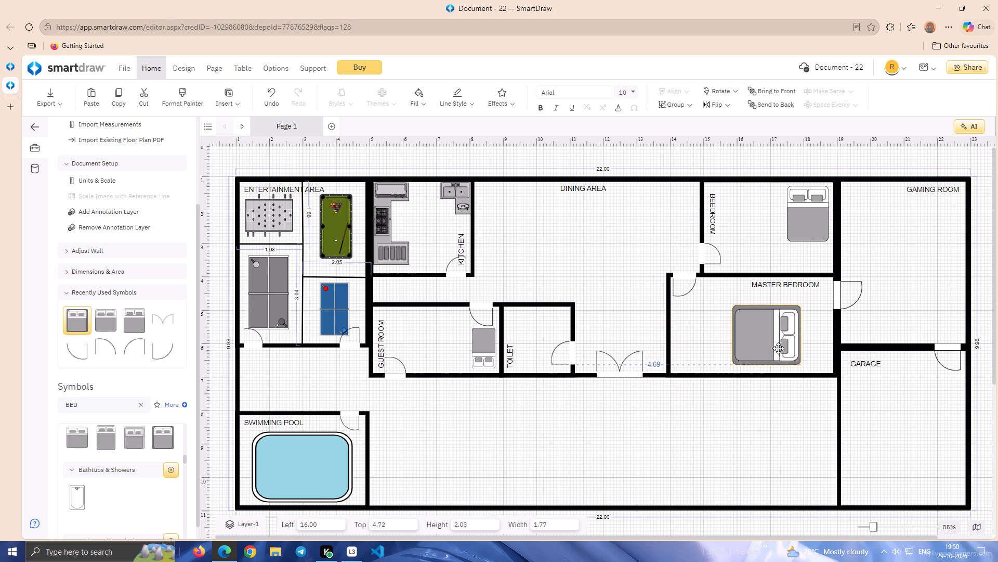
pyautogui.moveTo(778, 348); pyautogui.dragTo(743, 352)
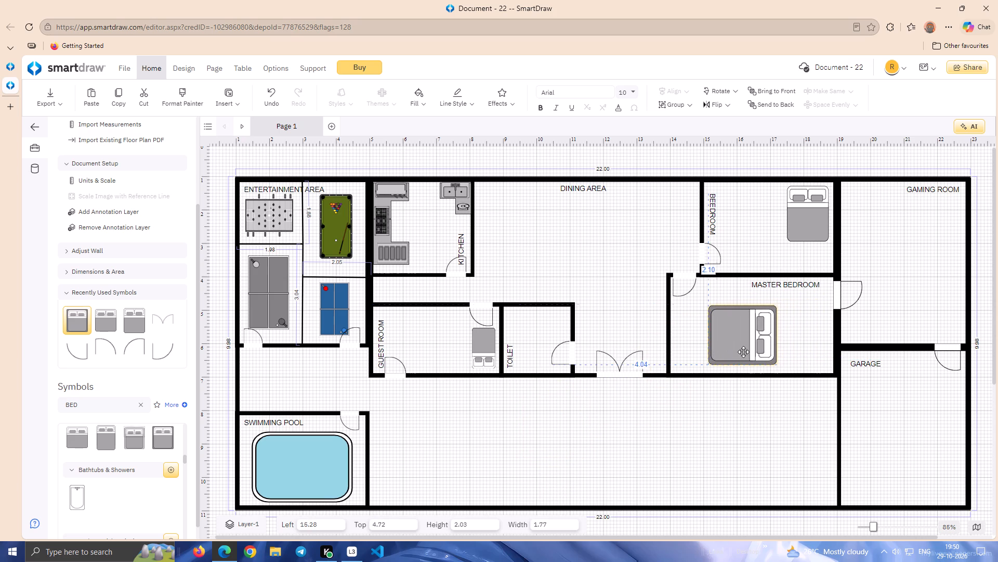
pyautogui.moveTo(743, 352); pyautogui.dragTo(743, 352)
pyautogui.moveTo(782, 299); pyautogui.dragTo(781, 356)
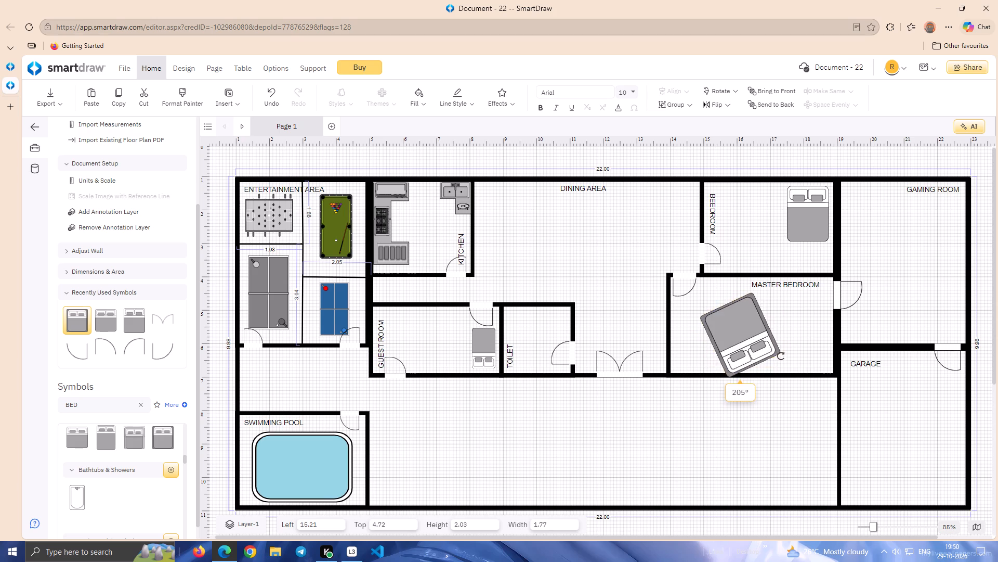
pyautogui.moveTo(781, 356); pyautogui.dragTo(775, 375)
# Shrink the framed bed to 1.50 by 1.76 and set it near the master bedroom's bottom wall at 15.76 left and 5.03 top.
pyautogui.moveTo(771, 367); pyautogui.dragTo(766, 364)
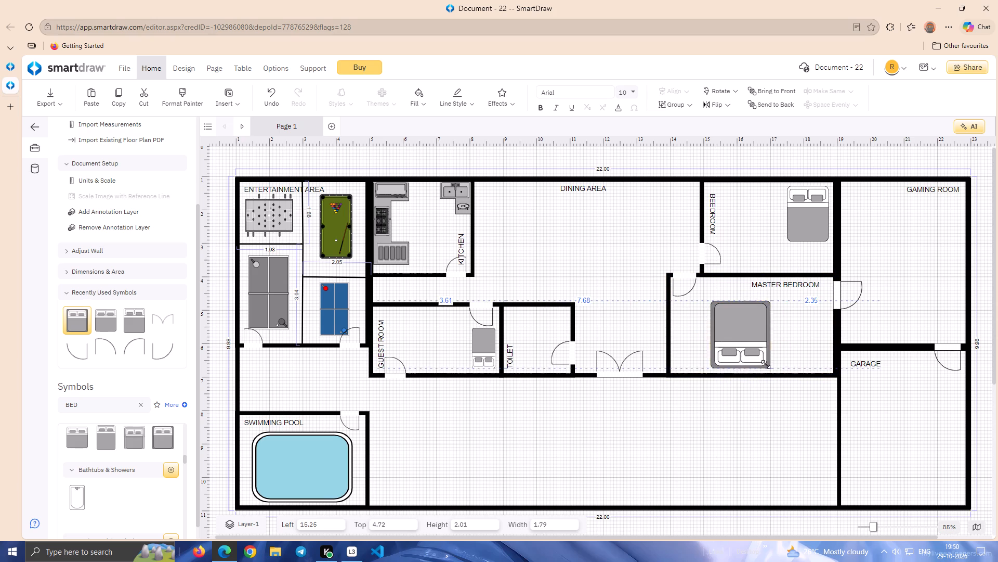
pyautogui.moveTo(766, 364); pyautogui.dragTo(760, 360)
pyautogui.moveTo(745, 345); pyautogui.dragTo(761, 353)
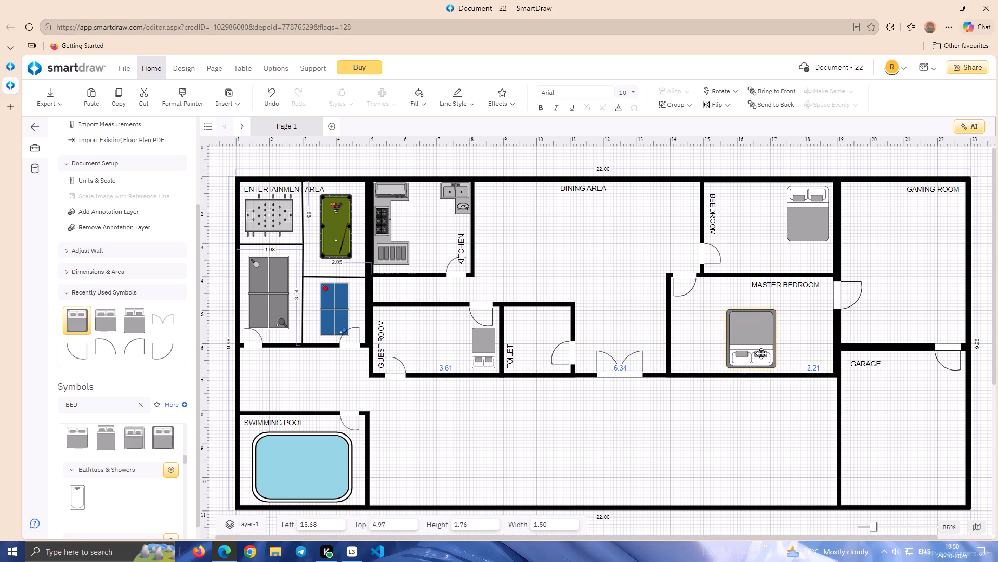
pyautogui.moveTo(761, 353); pyautogui.dragTo(763, 353)
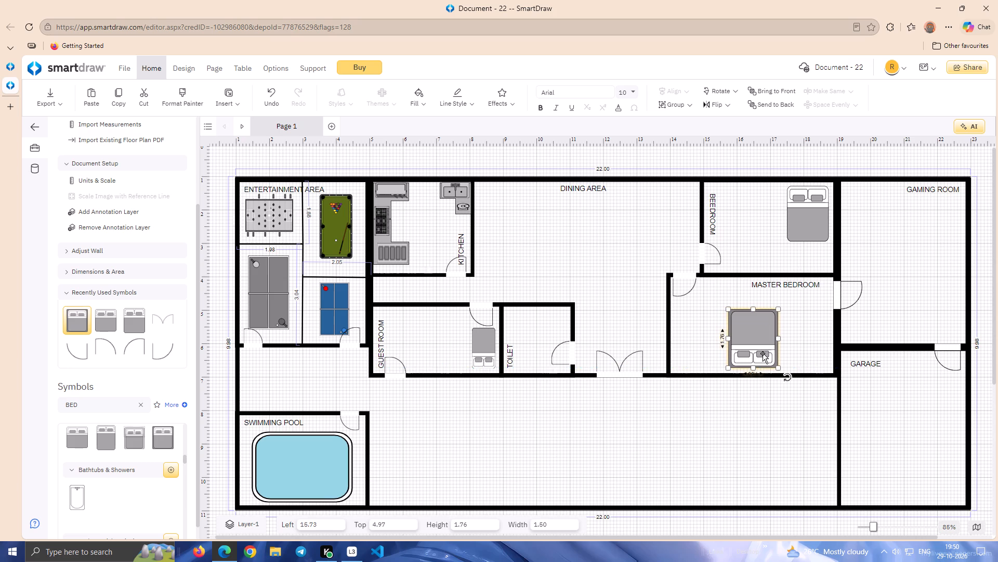
pyautogui.press('Right')
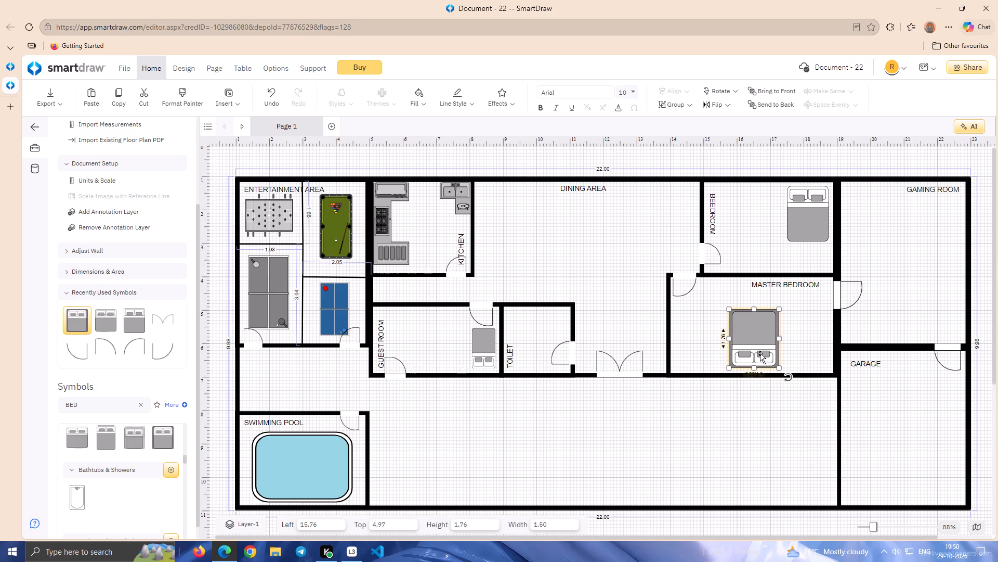
pyautogui.press('Down')
pyautogui.press('Down')
pyautogui.press('Down')
pyautogui.press('Down')
pyautogui.press('Down')
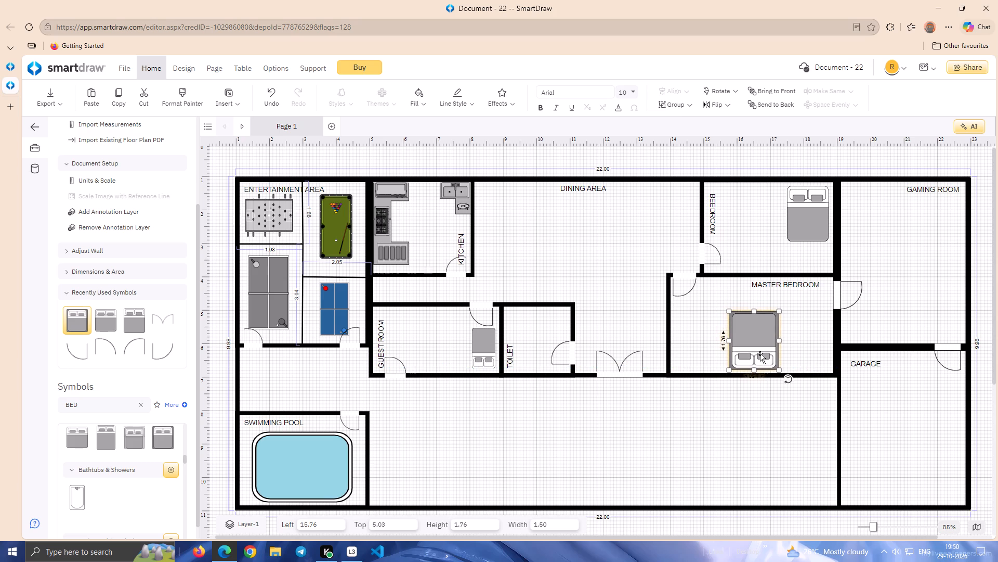
pyautogui.click(750, 441)
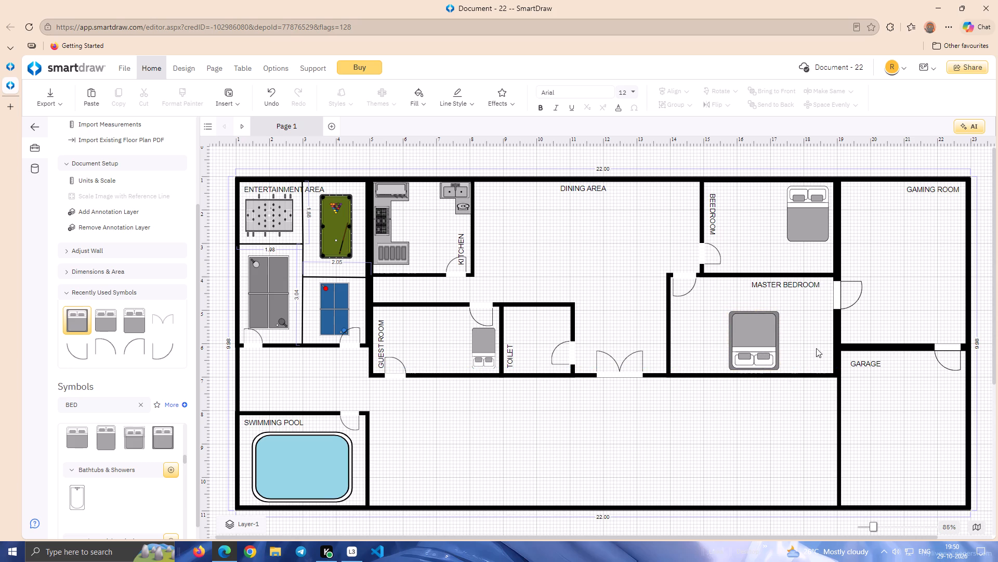
# Shift the framed bed toward the master bedroom's right wall, to 16.74 left, keeping it at 5.03 top.
pyautogui.click(755, 355)
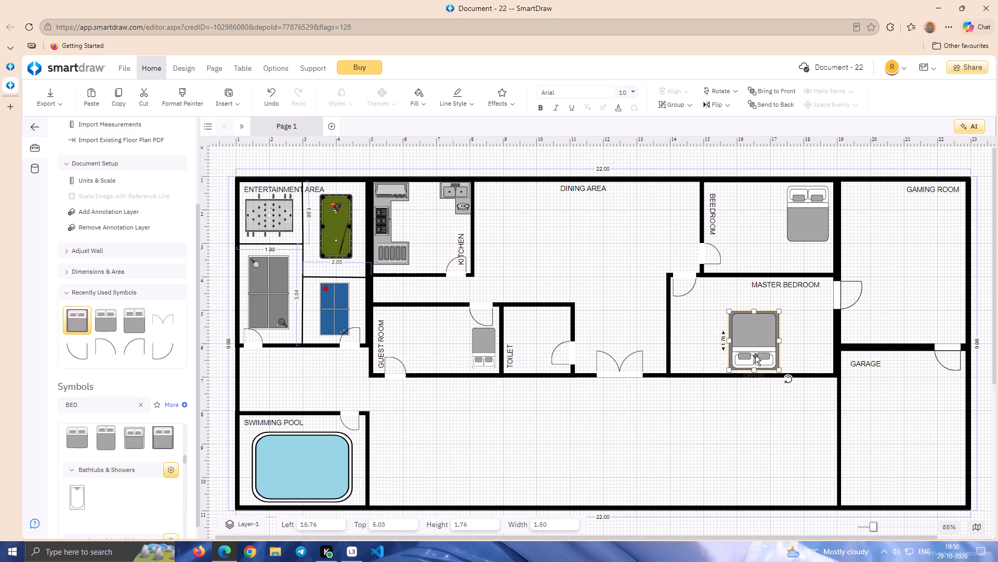
pyautogui.press('Left')
pyautogui.press('Right')
pyautogui.press('Right')
pyautogui.press('Right')
pyautogui.press('Right')
pyautogui.press('Right')
pyautogui.press('Right')
pyautogui.press('Right')
pyautogui.press('Right')
pyautogui.press('Right')
pyautogui.press('Right')
pyautogui.press('Right')
pyautogui.press('Right')
pyautogui.press('Right')
pyautogui.press('Right')
pyautogui.press('Right')
pyautogui.press('Right')
pyautogui.press('Right')
pyautogui.press('Right')
pyautogui.press('Right')
pyautogui.press('Right')
pyautogui.press('Right')
pyautogui.press('Right')
pyautogui.press('Right')
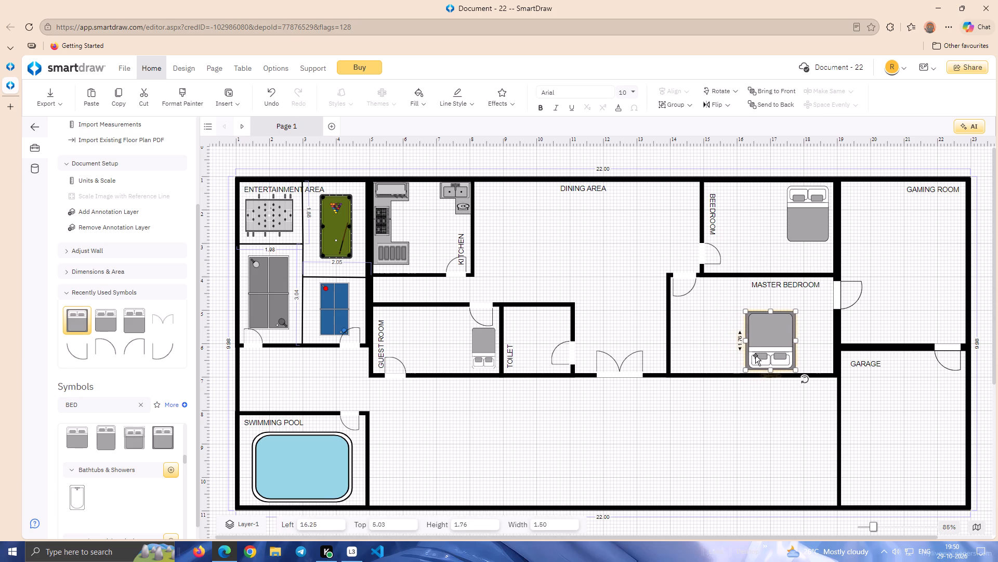
pyautogui.press('Right')
pyautogui.press('Right')
pyautogui.press('Right')
pyautogui.press('Right')
pyautogui.press('Right')
pyautogui.press('Right')
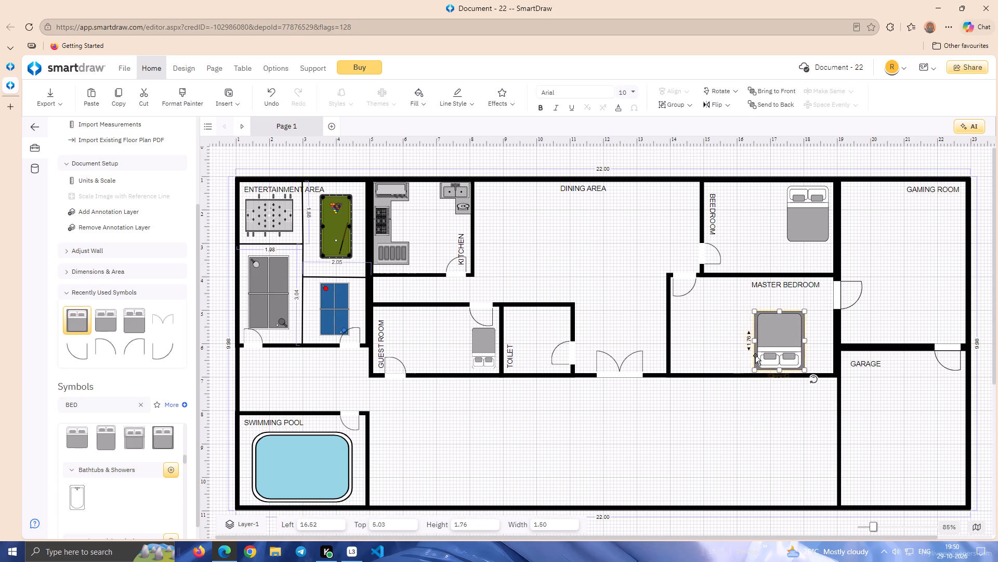
pyautogui.press('Right')
pyautogui.press('Right')
pyautogui.press('Right')
pyautogui.press('Right')
pyautogui.press('Right')
pyautogui.press('Right')
pyautogui.press('Right')
pyautogui.press('Right')
pyautogui.press('Right')
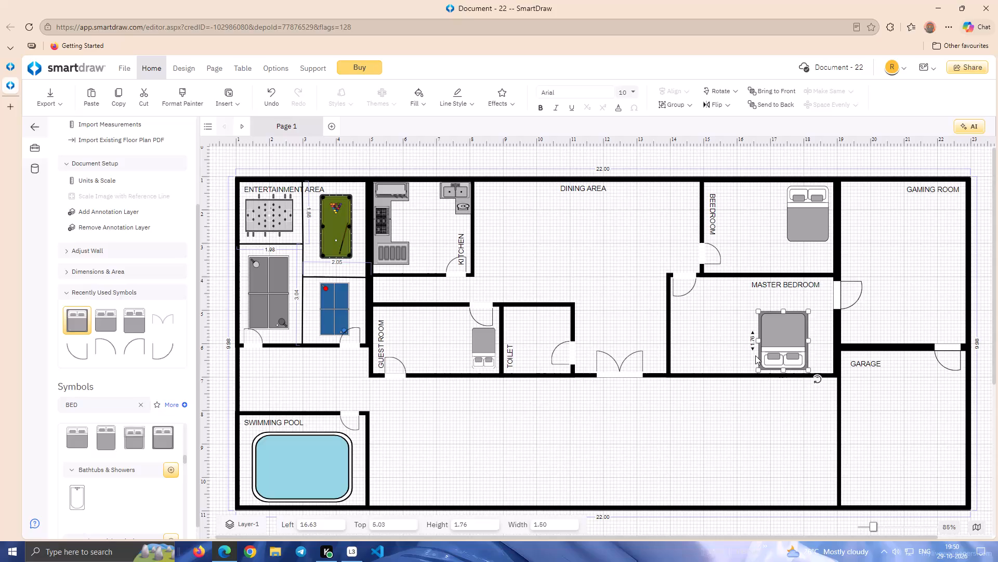
pyautogui.press('Right')
pyautogui.press('Right')
pyautogui.press('Right')
pyautogui.press('Right')
pyautogui.press('Right')
pyautogui.press('Right')
pyautogui.press('Right')
pyautogui.press('Right')
pyautogui.press('Right')
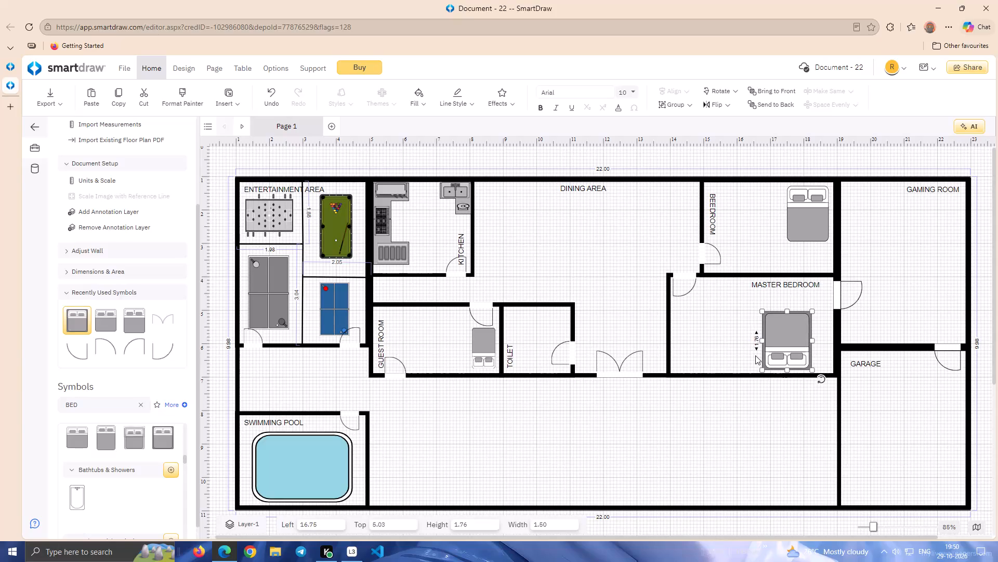
pyautogui.press('Right')
pyautogui.press('Left')
pyautogui.press('Left')
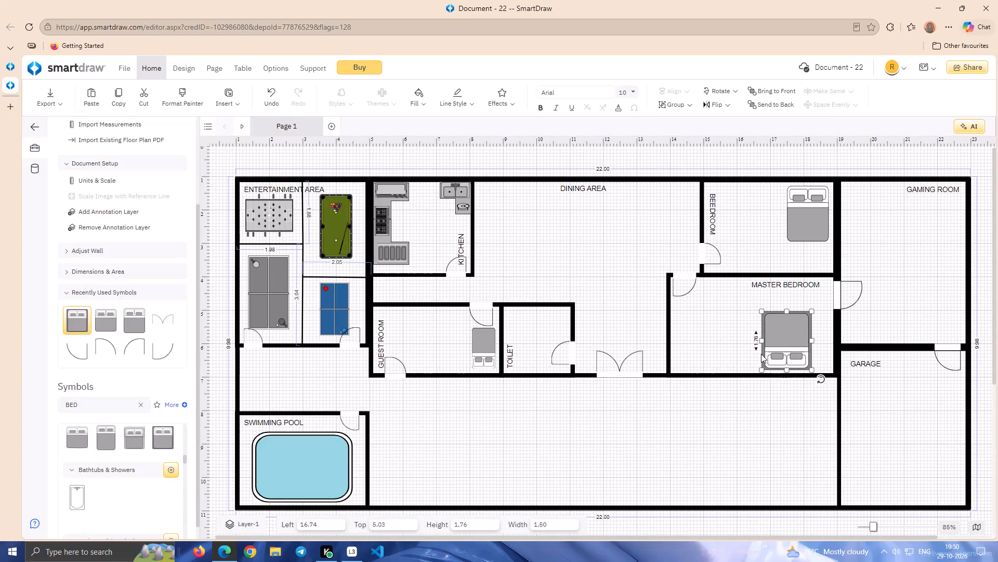
pyautogui.click(707, 337)
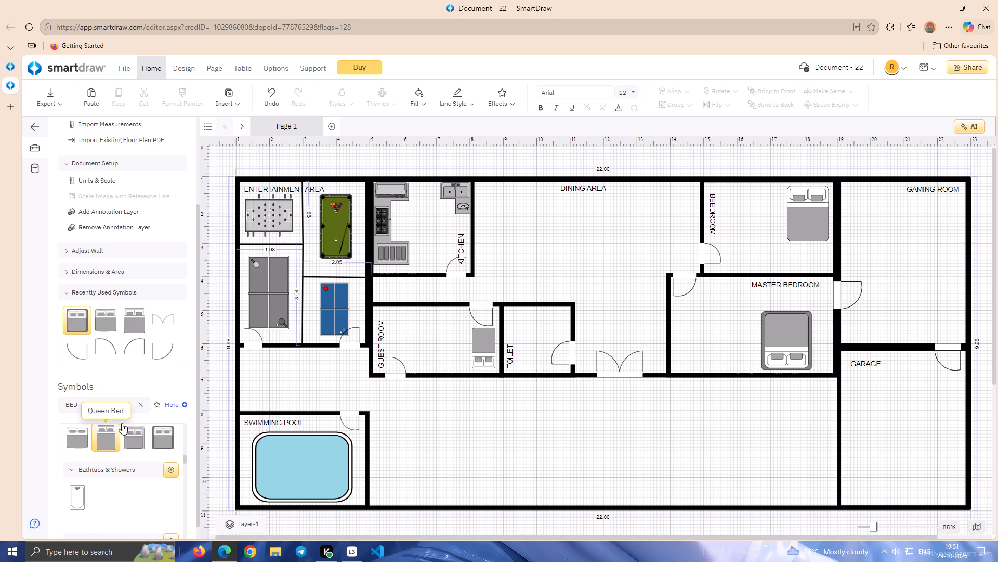
# Clear the bed search, add a three-seat Sofa from Couches & Sofas and shrink it to 1.59 wide by 0.58 high.
pyautogui.click(144, 407)
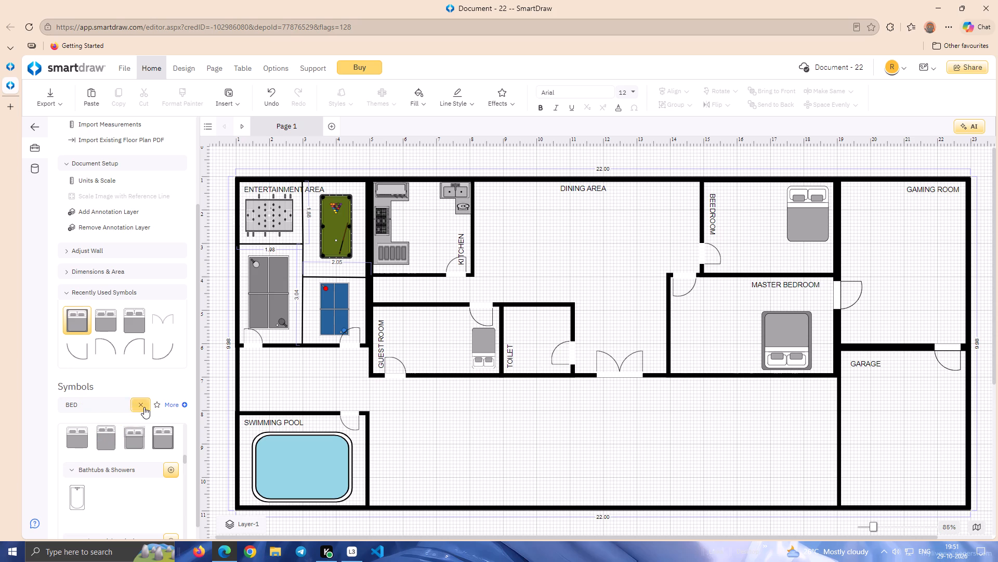
pyautogui.click(89, 410)
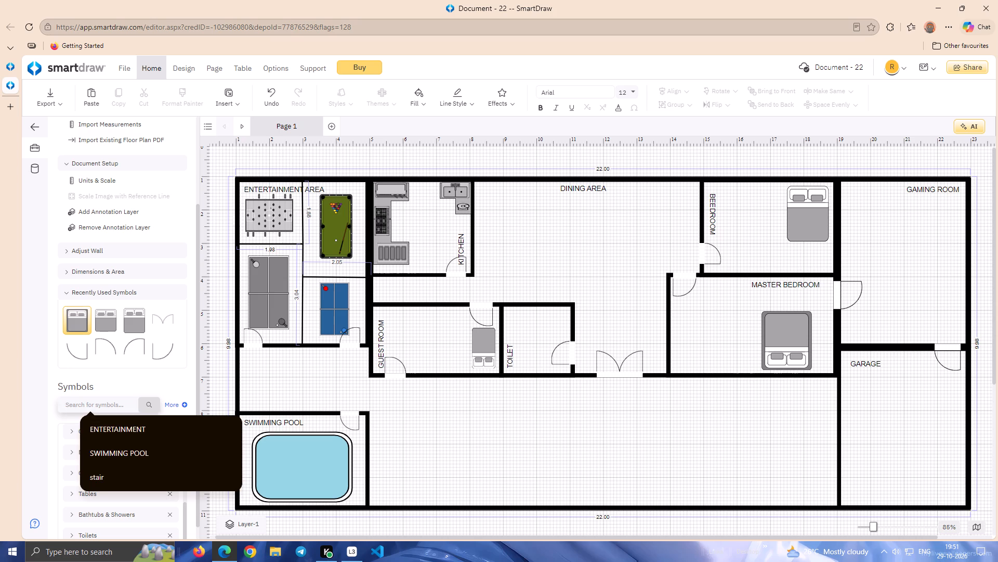
pyautogui.click(130, 391)
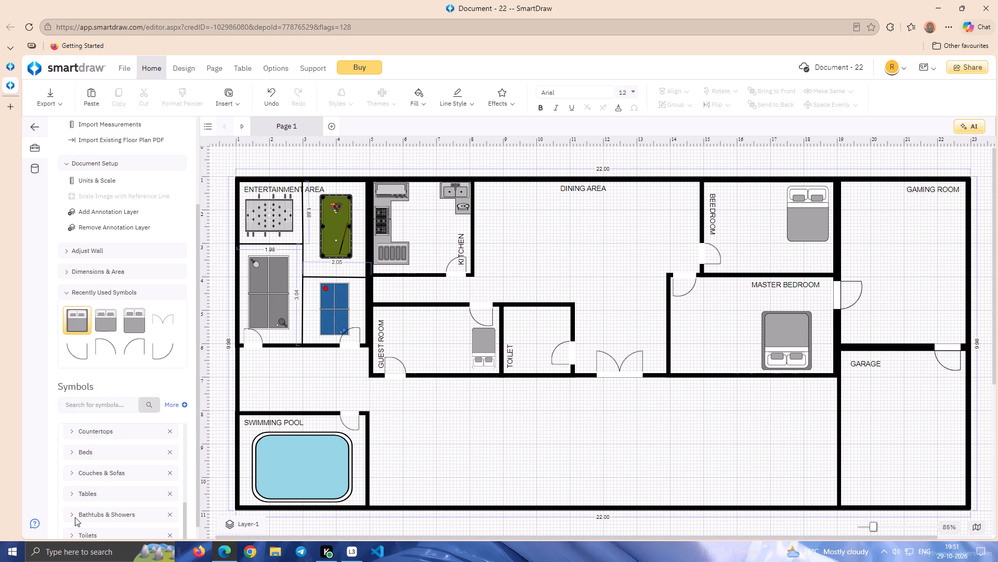
pyautogui.click(69, 475)
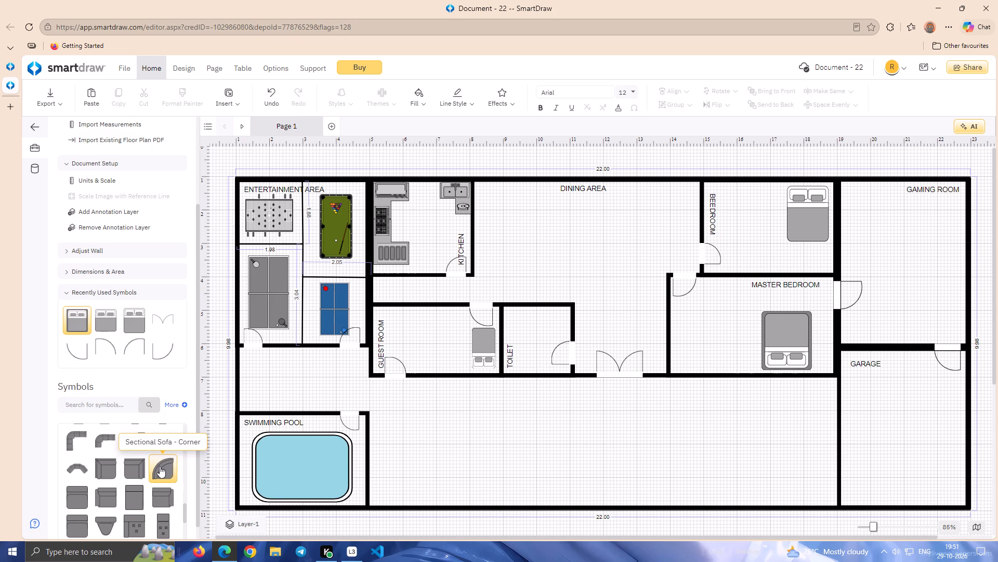
pyautogui.moveTo(185, 508); pyautogui.dragTo(185, 486)
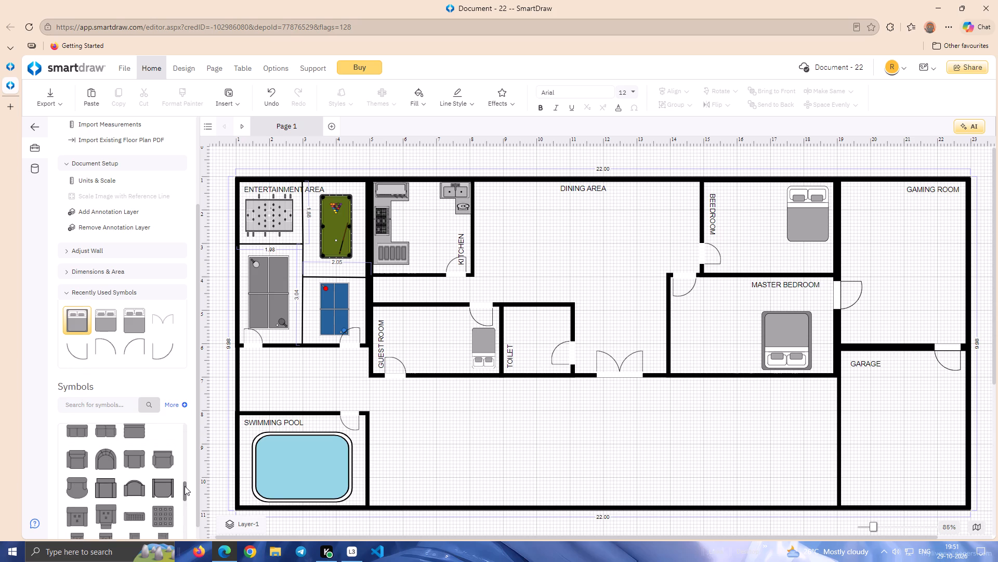
pyautogui.moveTo(185, 486); pyautogui.dragTo(185, 475)
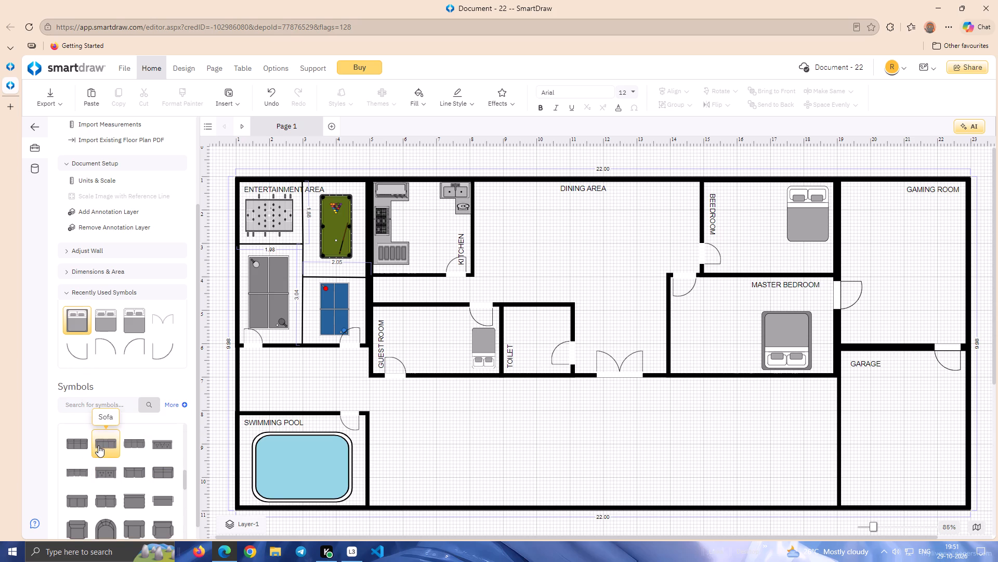
pyautogui.doubleClick(99, 443)
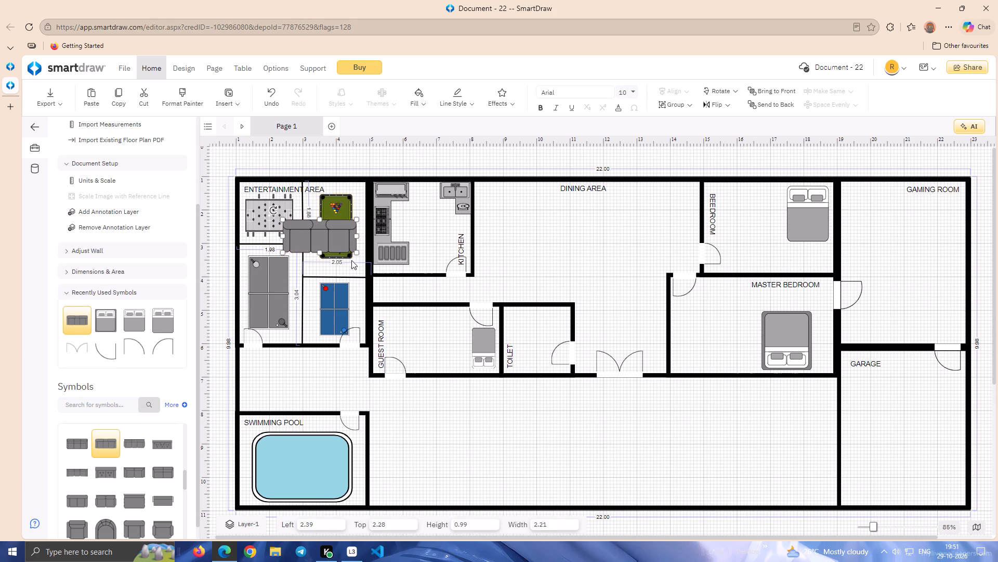
pyautogui.moveTo(357, 251); pyautogui.dragTo(347, 248)
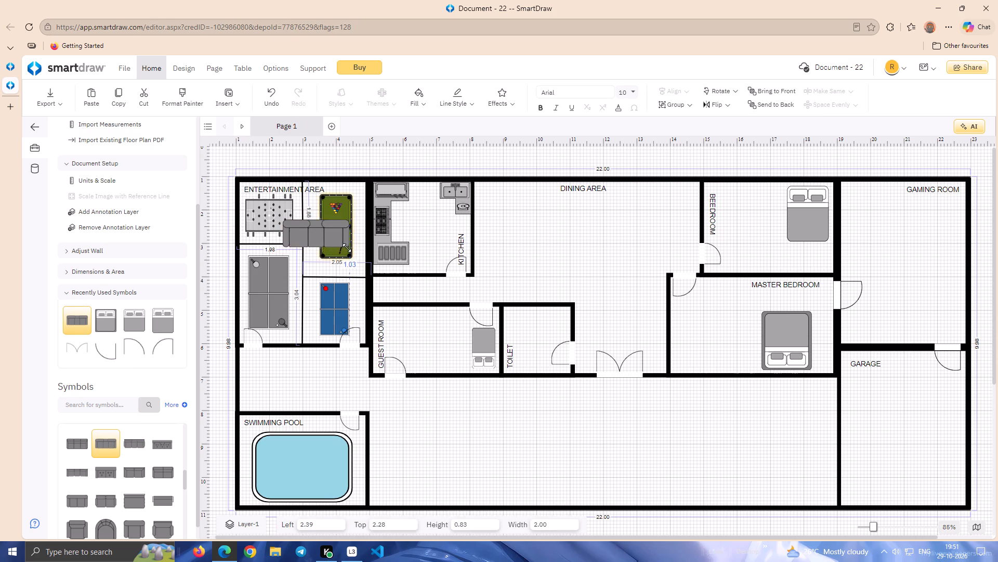
pyautogui.moveTo(347, 248); pyautogui.dragTo(336, 238)
# Move the sofa into the guest room, along its top wall at 5.51 left and 4.89 top.
pyautogui.moveTo(316, 232); pyautogui.dragTo(416, 322)
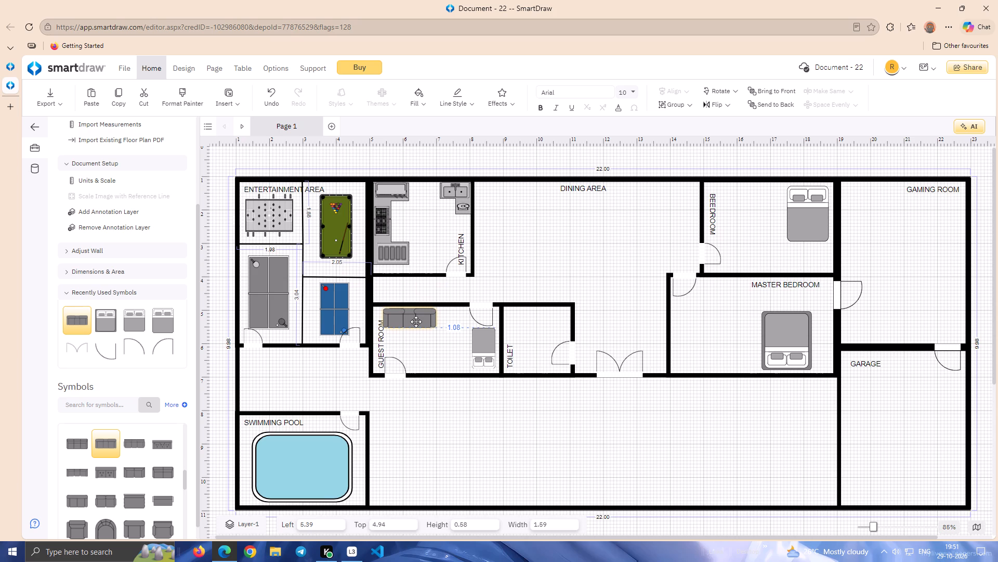
pyautogui.moveTo(416, 322); pyautogui.dragTo(405, 317)
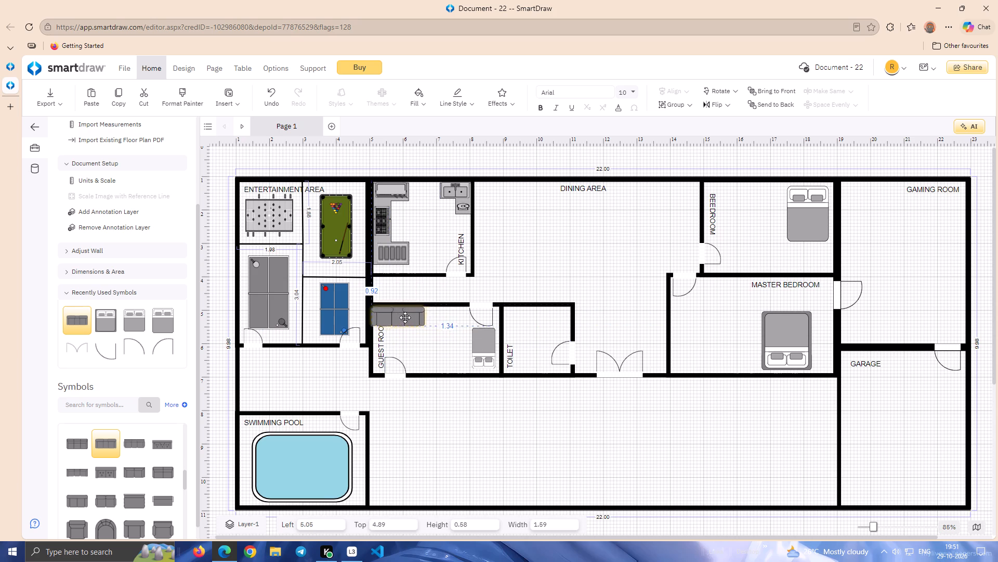
pyautogui.moveTo(405, 317); pyautogui.dragTo(420, 319)
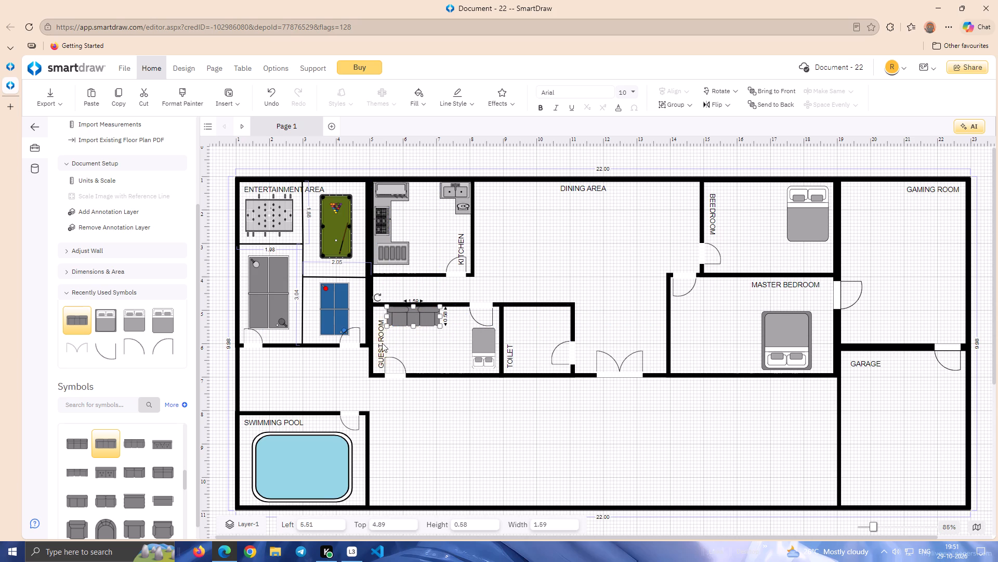
# Move the vertical GUEST ROOM label away from the room's left wall to just beside the bed.
pyautogui.click(382, 343)
pyautogui.moveTo(381, 343); pyautogui.dragTo(452, 340)
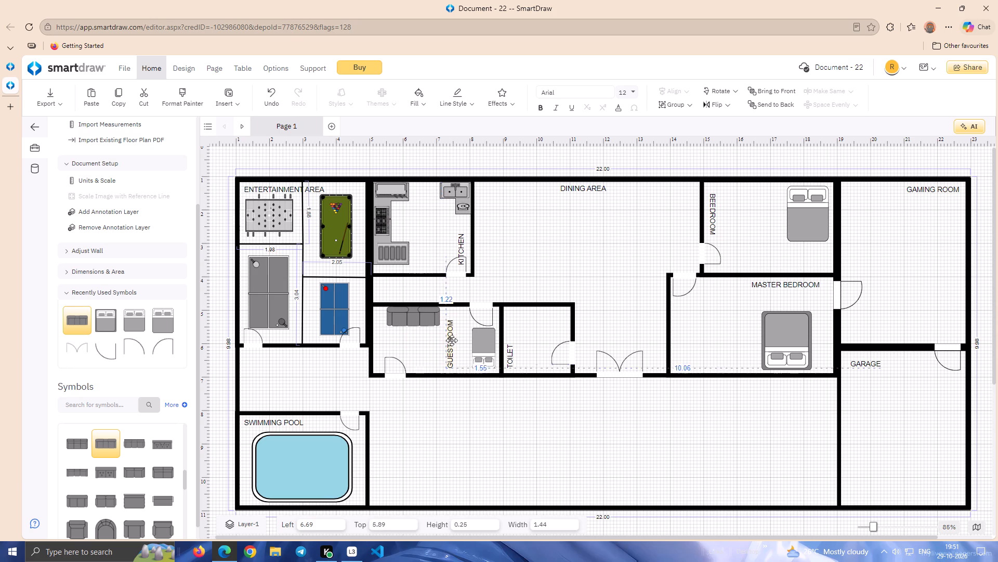
pyautogui.moveTo(452, 340); pyautogui.dragTo(452, 340)
# Shift the guest room sofa into the room's top-left corner, at 5.20 left and 4.92 top.
pyautogui.moveTo(419, 322); pyautogui.dragTo(407, 324)
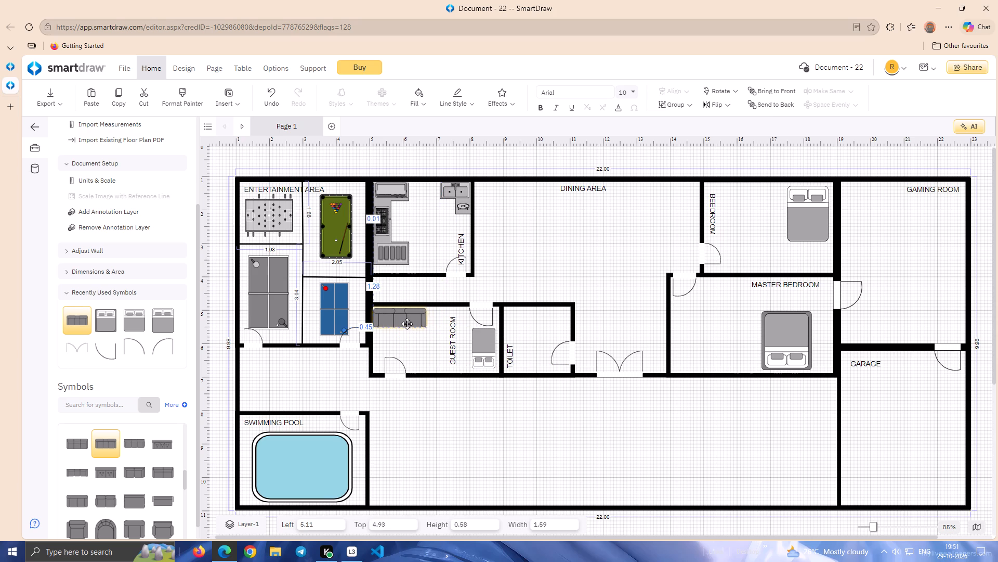
pyautogui.moveTo(407, 324); pyautogui.dragTo(411, 324)
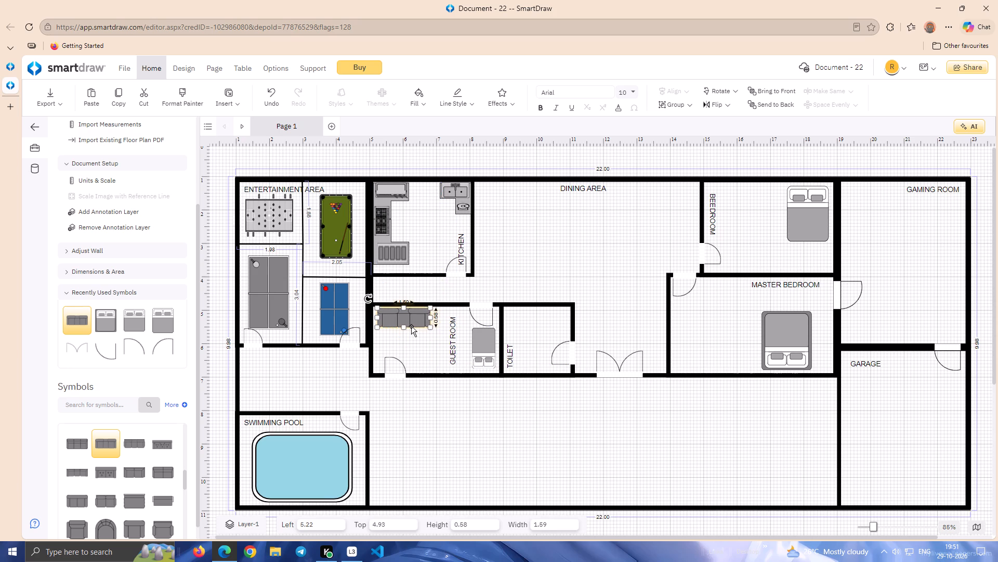
pyautogui.press('Left')
pyautogui.press('Up')
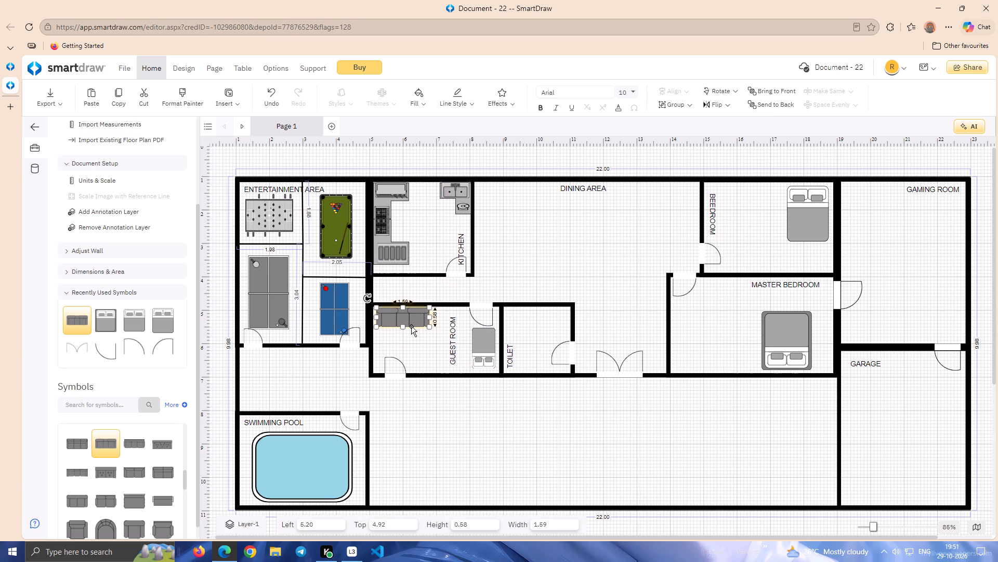
pyautogui.click(420, 293)
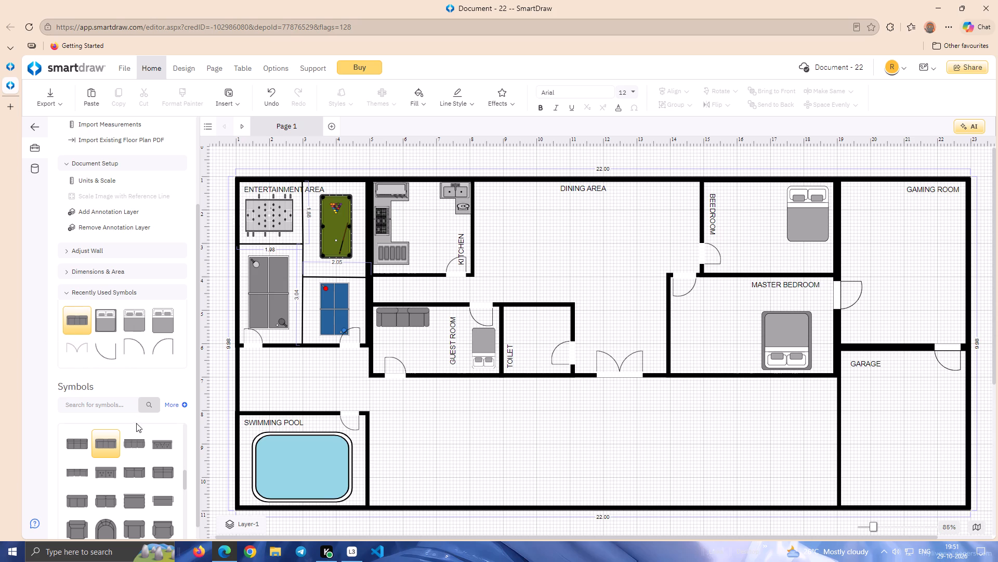
# Remove the saved ENTERTAINMENT, SWIMMING POOL and stair suggestions from the symbol search box.
pyautogui.click(126, 408)
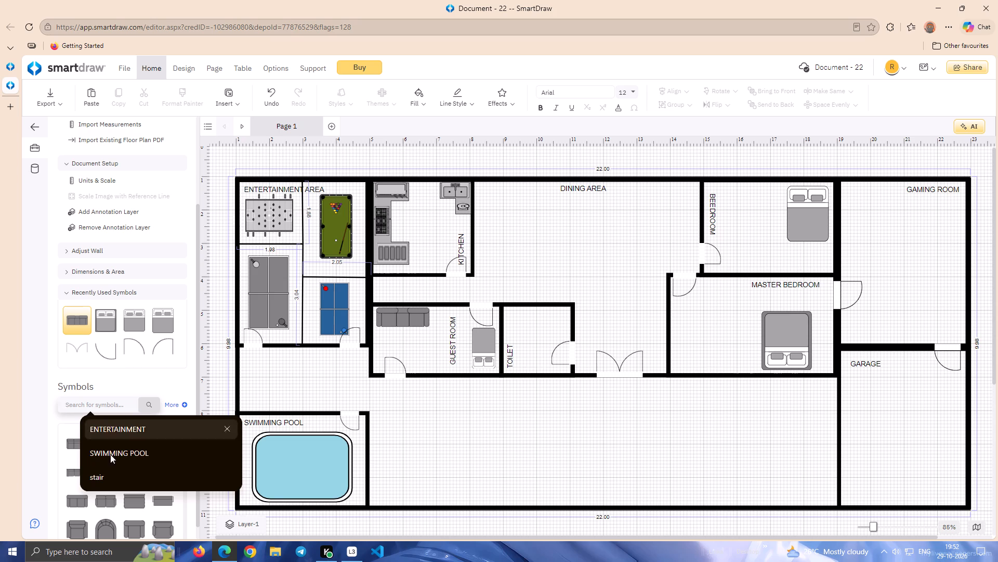
pyautogui.click(230, 429)
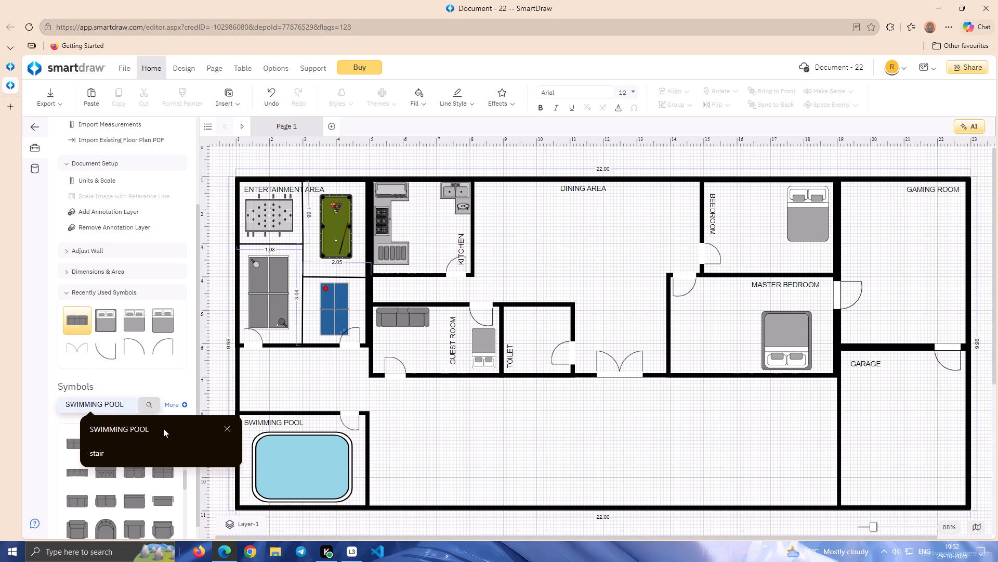
pyautogui.click(226, 429)
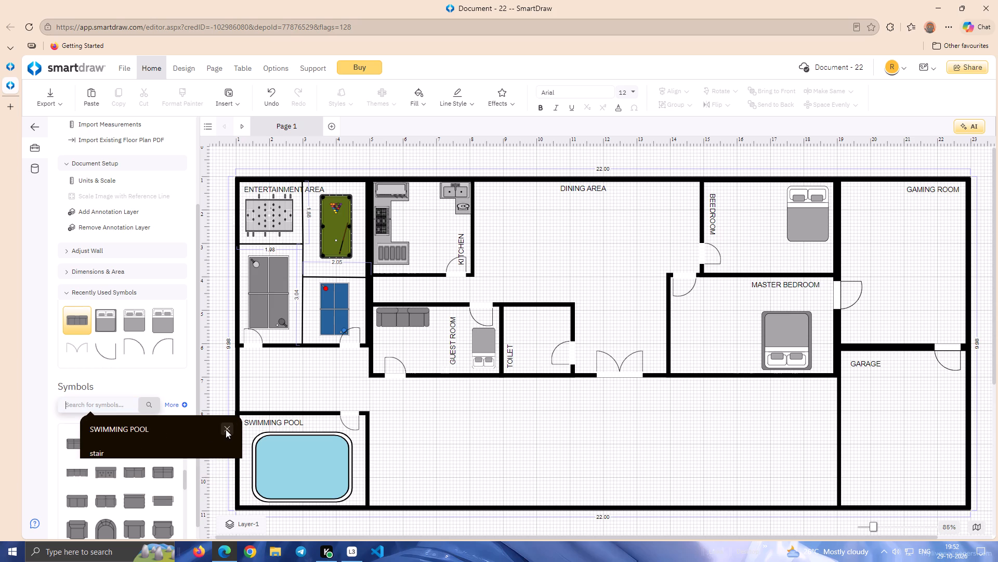
pyautogui.click(229, 427)
pyautogui.click(96, 404)
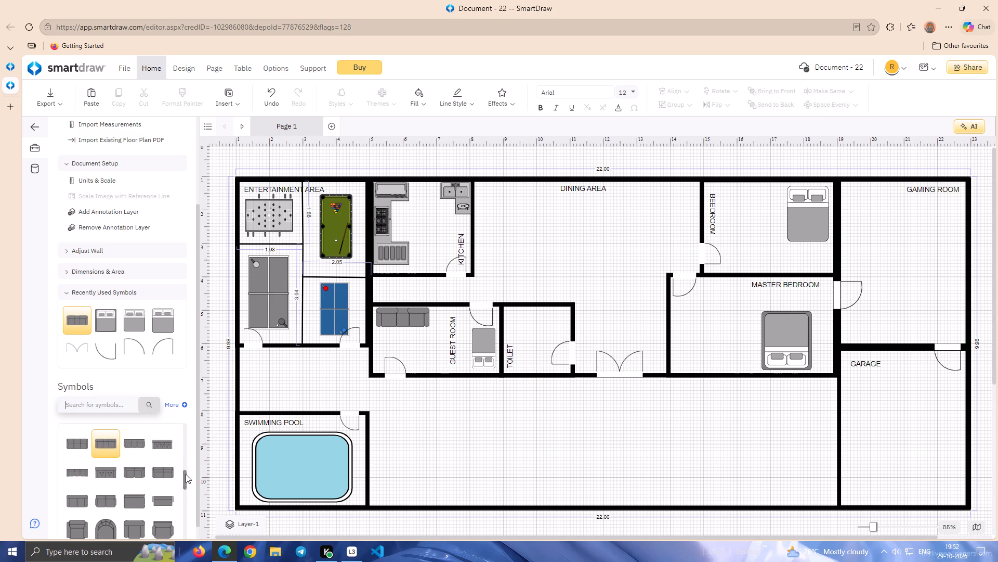
# Add the first three-seat couch symbol, resize it to 2.01 wide by 0.67 high and move it into the dining area.
pyautogui.doubleClick(77, 441)
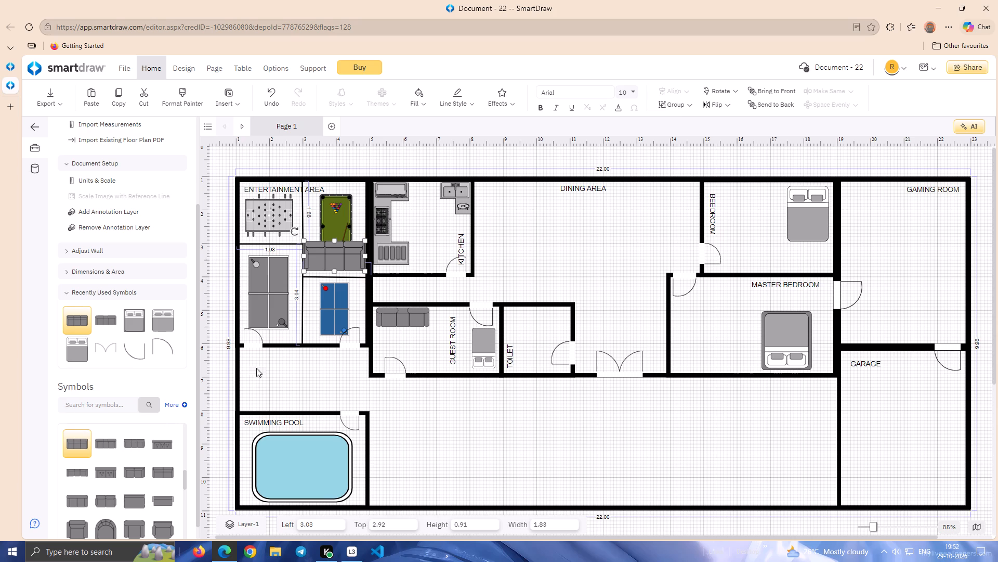
pyautogui.moveTo(363, 271); pyautogui.dragTo(357, 259)
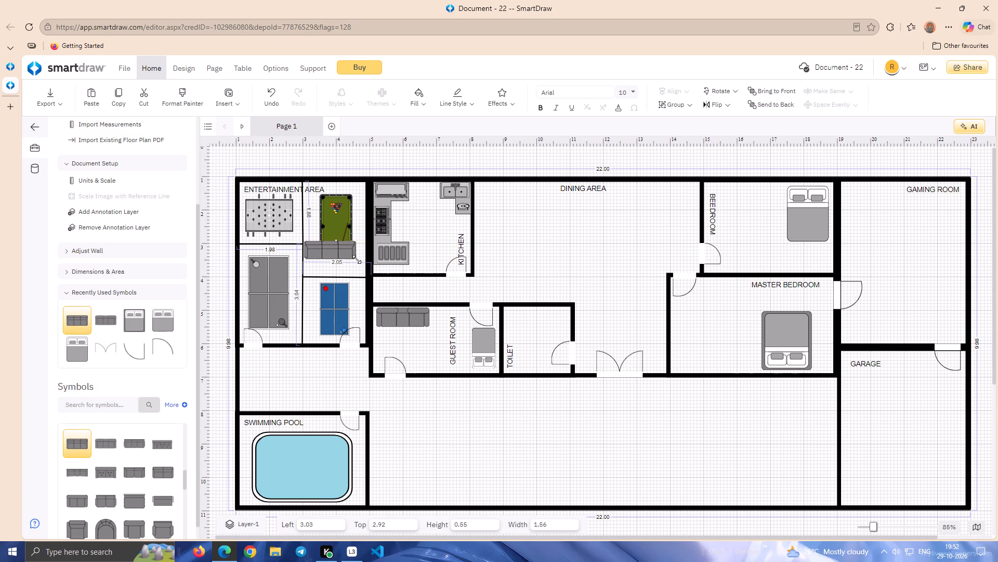
pyautogui.moveTo(357, 259); pyautogui.dragTo(360, 267)
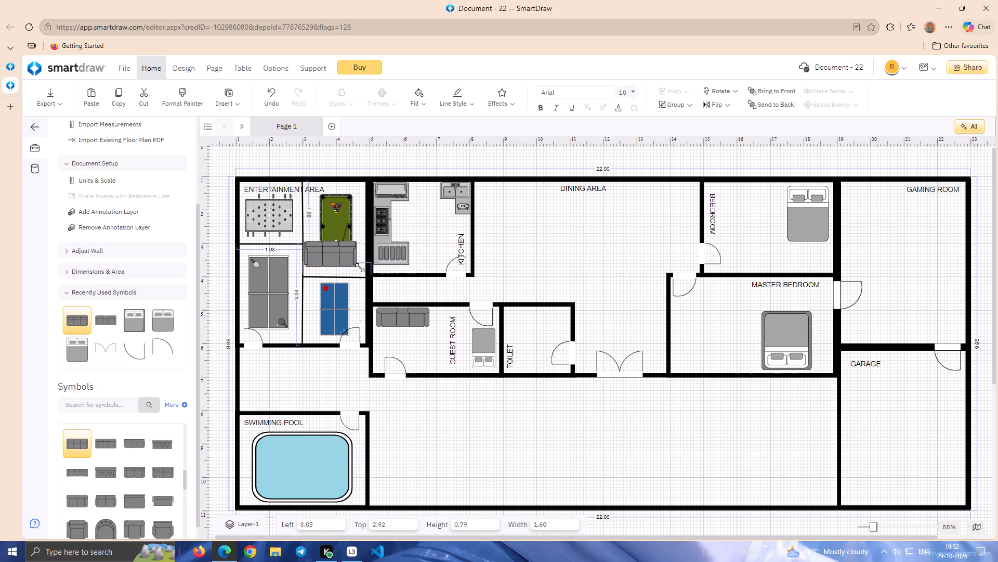
pyautogui.moveTo(360, 267); pyautogui.dragTo(371, 262)
pyautogui.moveTo(347, 257); pyautogui.dragTo(520, 200)
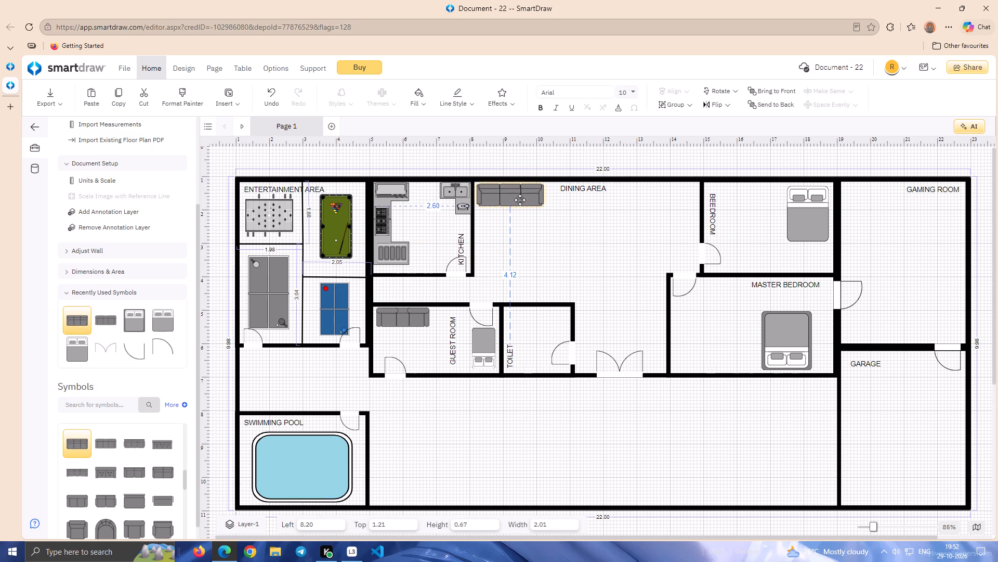
pyautogui.moveTo(520, 200); pyautogui.dragTo(525, 229)
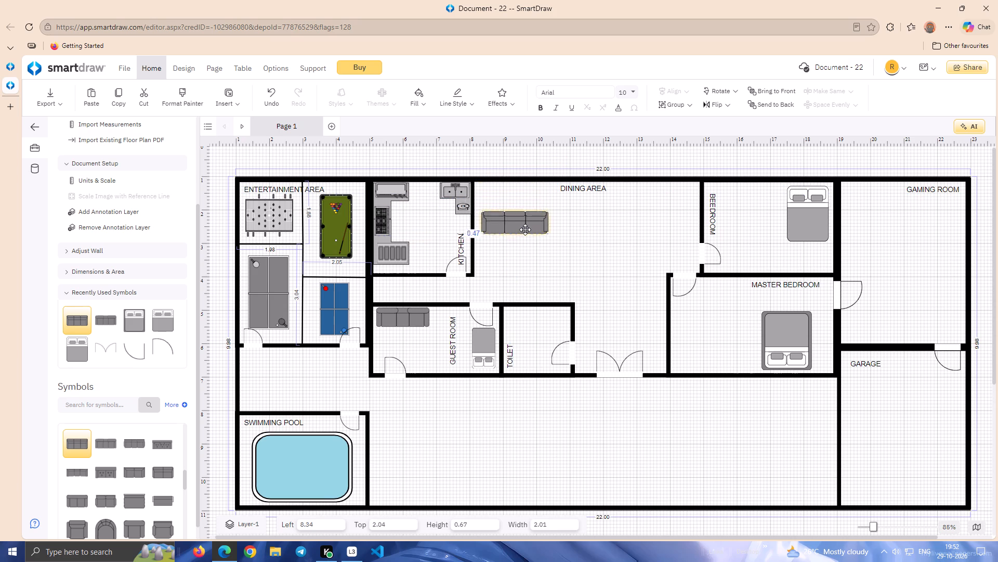
pyautogui.moveTo(525, 229); pyautogui.dragTo(526, 231)
# Turn the dining area couch upright and place it against the kitchen-side wall, near the top corner.
pyautogui.moveTo(478, 206); pyautogui.dragTo(491, 265)
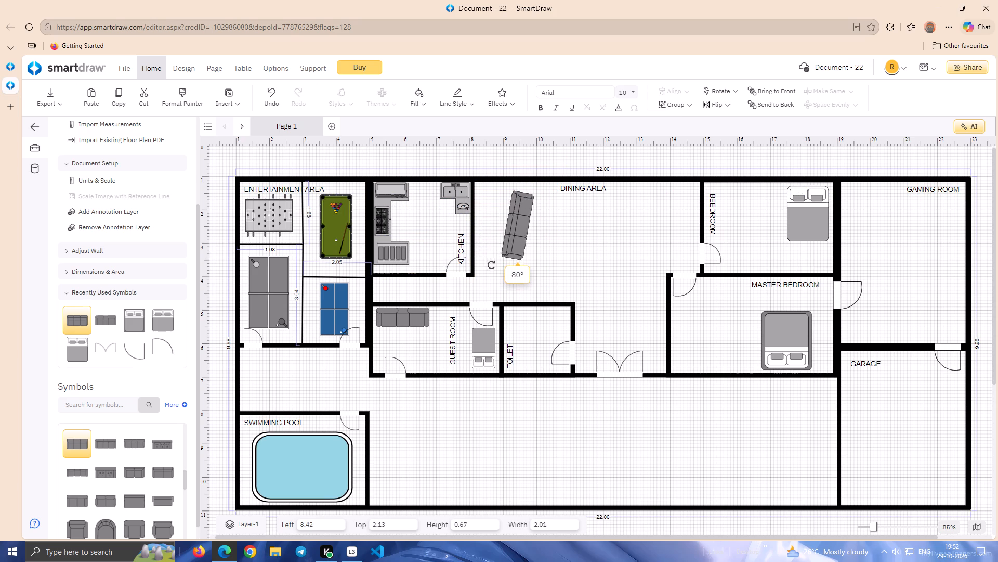
pyautogui.moveTo(491, 265); pyautogui.dragTo(496, 267)
pyautogui.moveTo(517, 240); pyautogui.dragTo(486, 234)
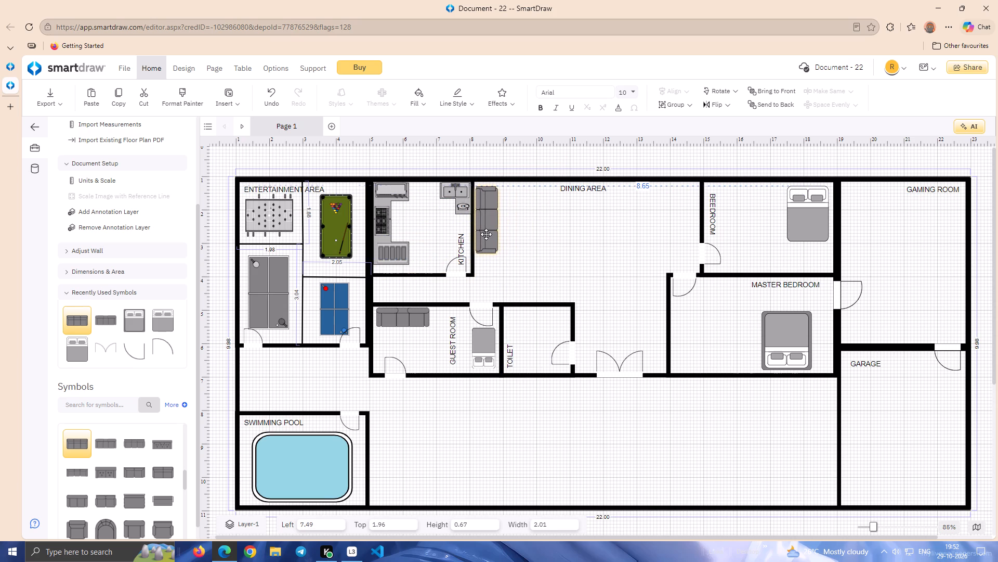
pyautogui.moveTo(486, 234); pyautogui.dragTo(486, 235)
pyautogui.press('Right')
pyautogui.press('Up')
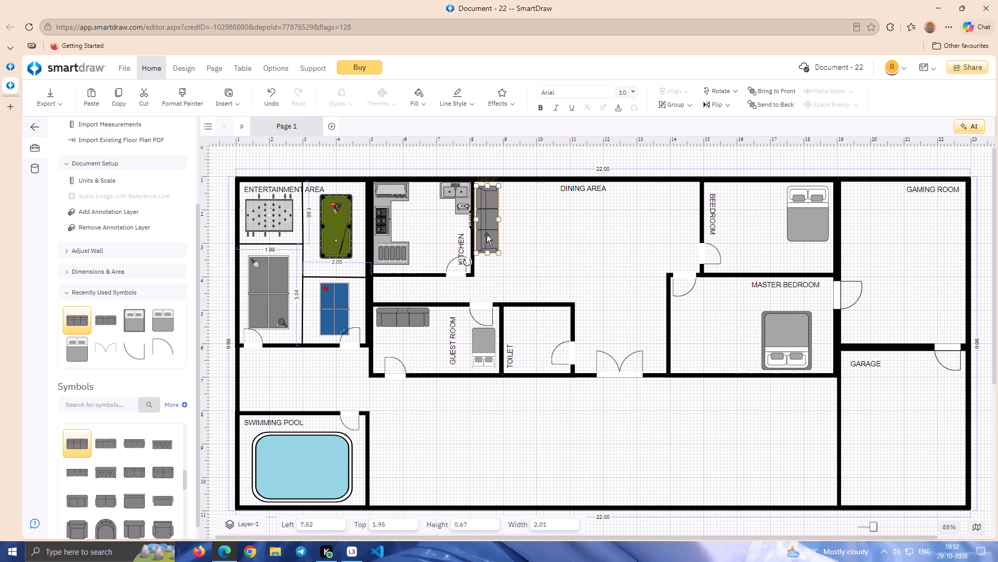
pyautogui.press('Up')
pyautogui.press('Up')
pyautogui.press('Up')
pyautogui.press('Right')
pyautogui.click(542, 225)
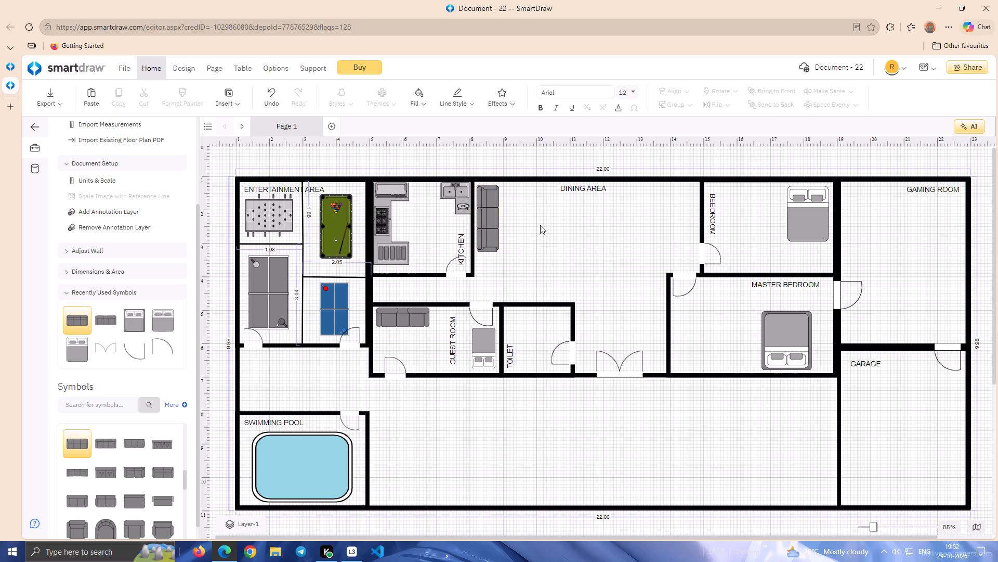
# Add another Sofa symbol, turn it upright with its back facing right and shrink it to 1.64 wide by 0.66 high.
pyautogui.doubleClick(98, 448)
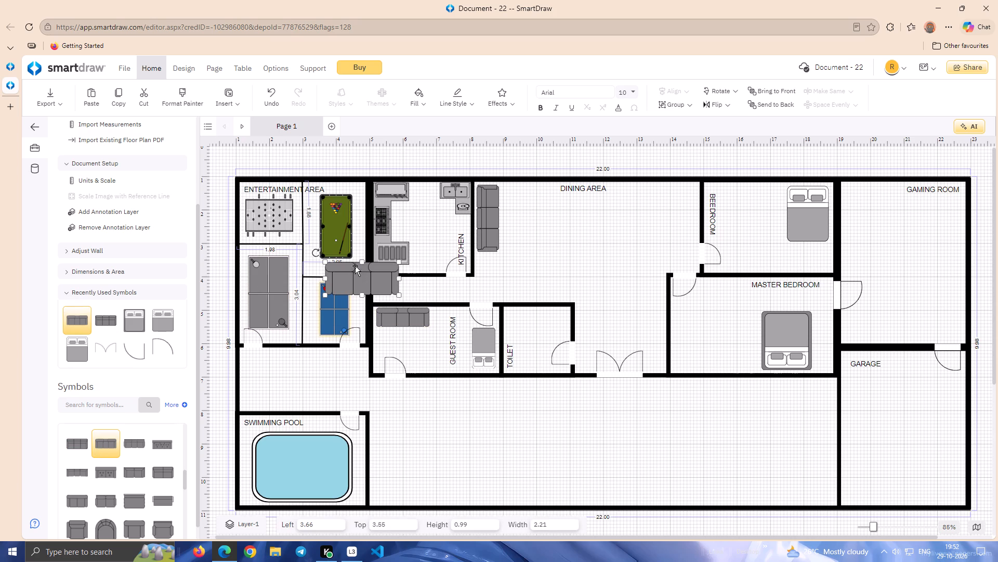
pyautogui.moveTo(316, 249); pyautogui.dragTo(380, 260)
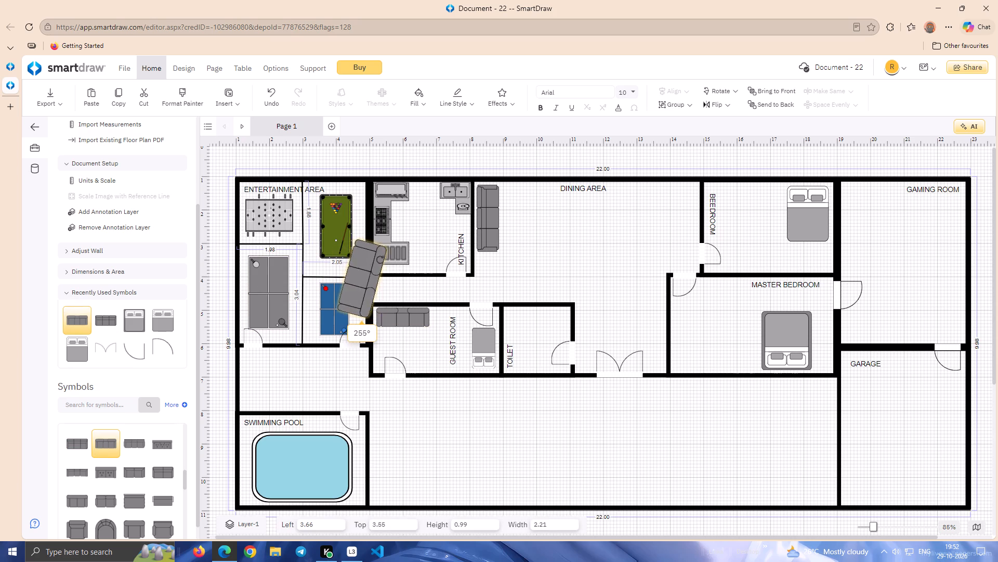
pyautogui.moveTo(380, 260); pyautogui.dragTo(377, 253)
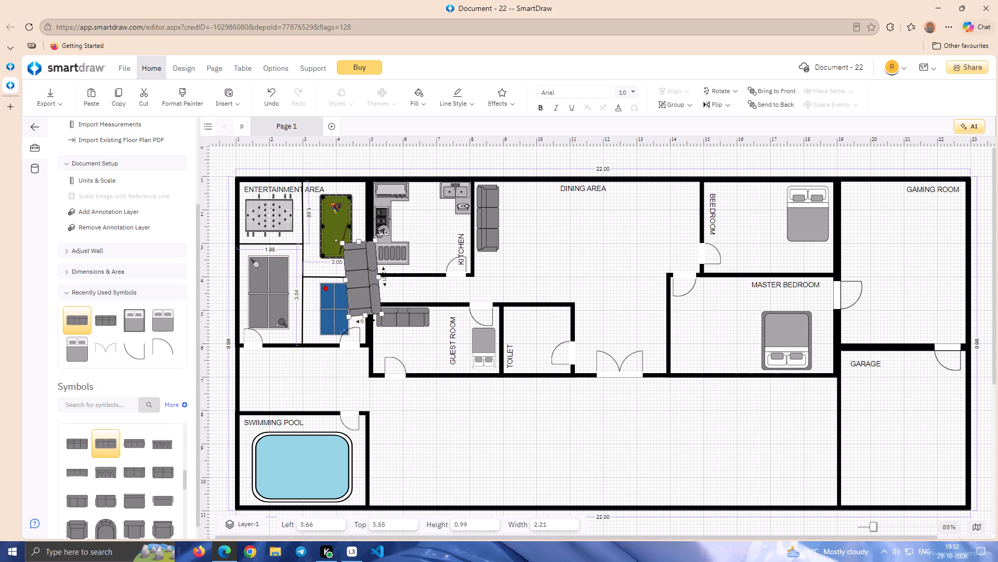
pyautogui.click(384, 234)
pyautogui.moveTo(378, 313); pyautogui.dragTo(368, 297)
# Move the upright sofa into the dining area's top corner beside the bedroom wall, at 13.62 left and 1.69 top.
pyautogui.moveTo(353, 278); pyautogui.dragTo(664, 225)
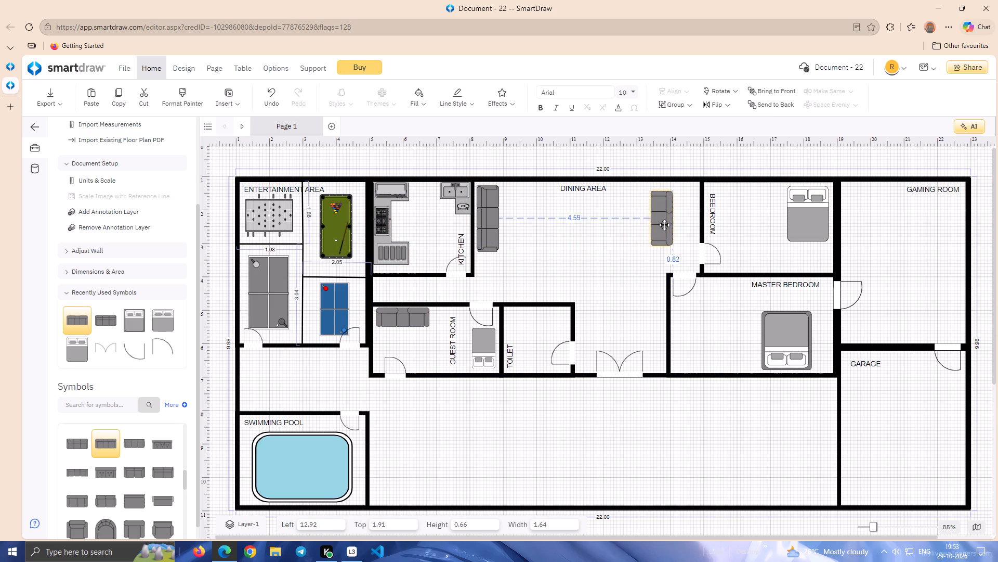
pyautogui.moveTo(664, 225); pyautogui.dragTo(679, 221)
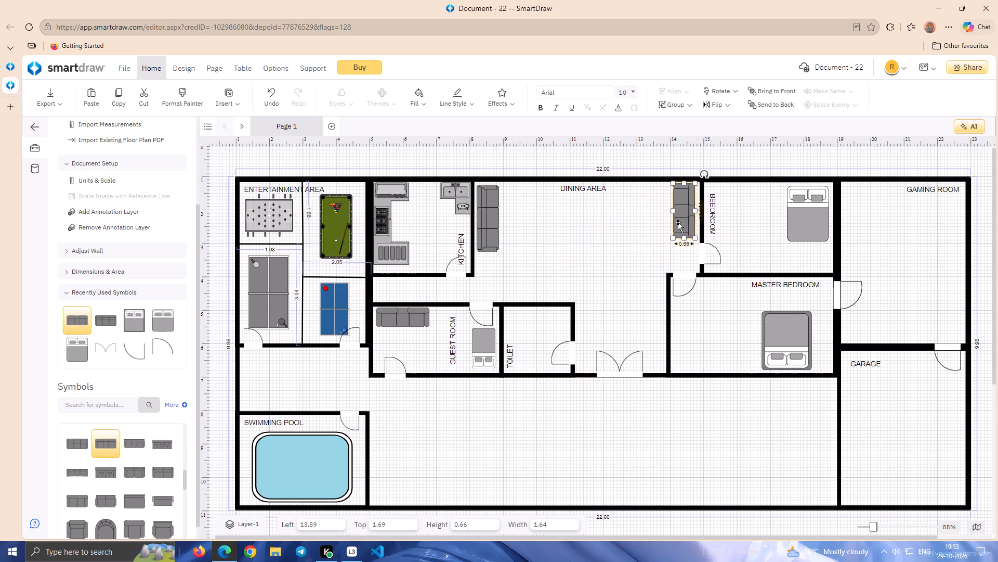
pyautogui.press('Right')
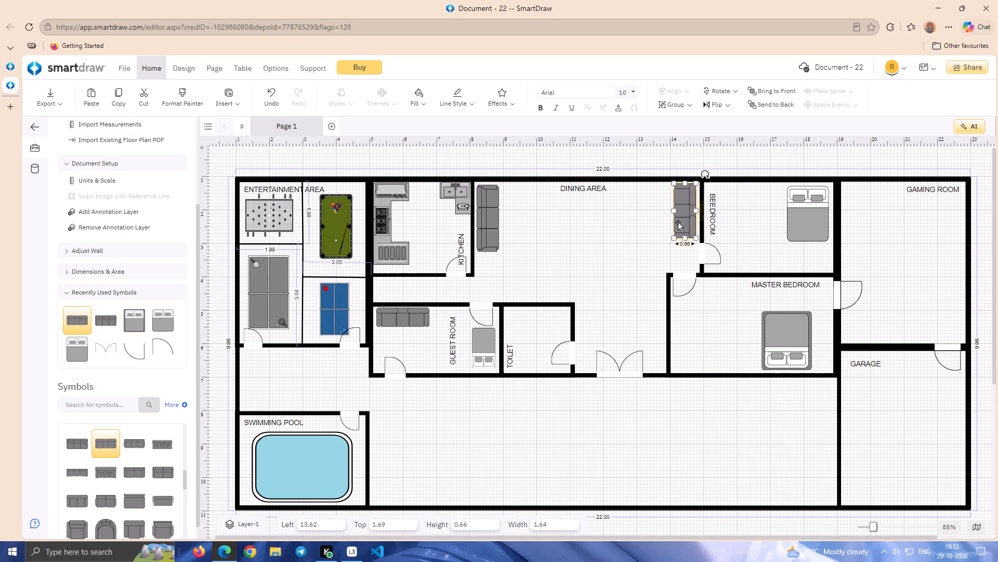
# Nudge the upright sofa in the dining area's top corner slightly right, closer to the bedroom wall.
pyautogui.press('Right')
pyautogui.press('Right')
pyautogui.press('Right')
pyautogui.press('Right')
pyautogui.press('Right')
pyautogui.click(637, 220)
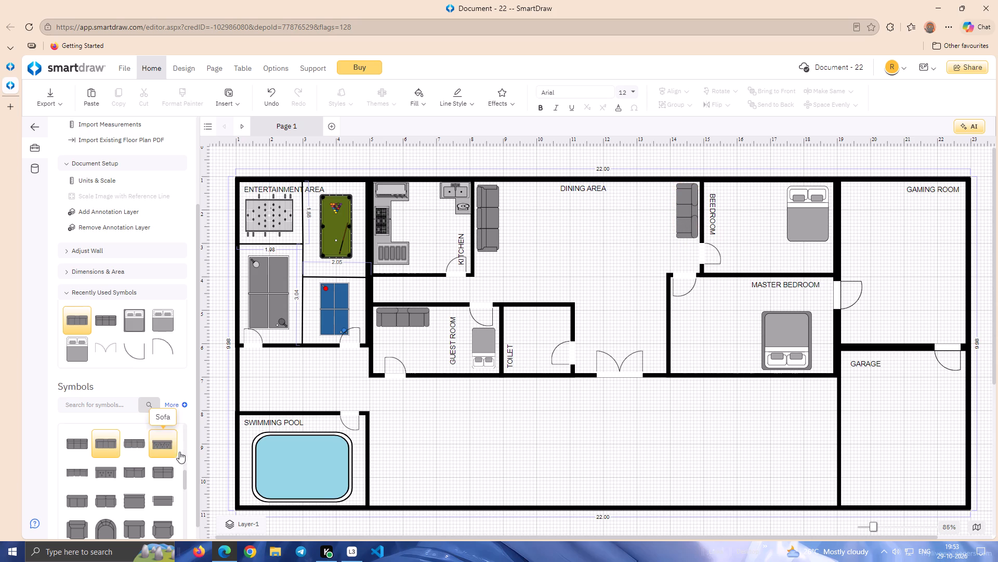
# Add a Loveseat, shrunk to 1.69 wide by 0.73 high, upright in the master bedroom's lower corner with its back to the dining-area wall.
pyautogui.click(183, 479)
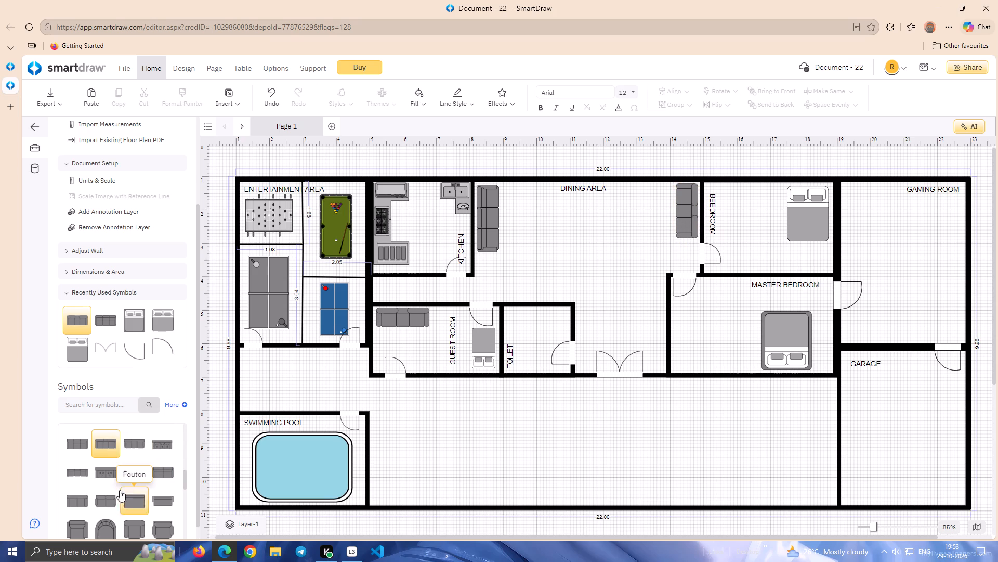
pyautogui.doubleClick(102, 478)
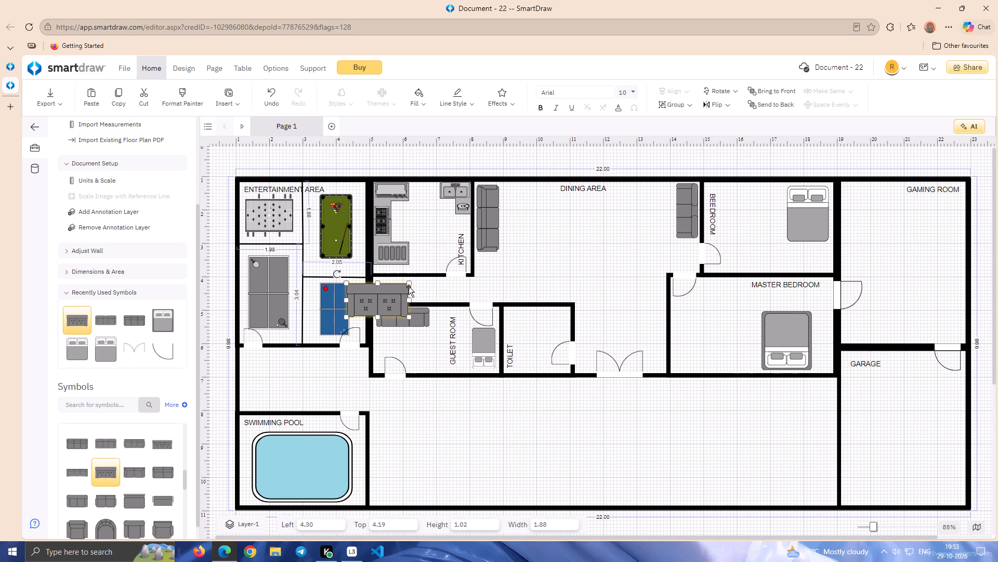
pyautogui.moveTo(408, 284); pyautogui.dragTo(403, 292)
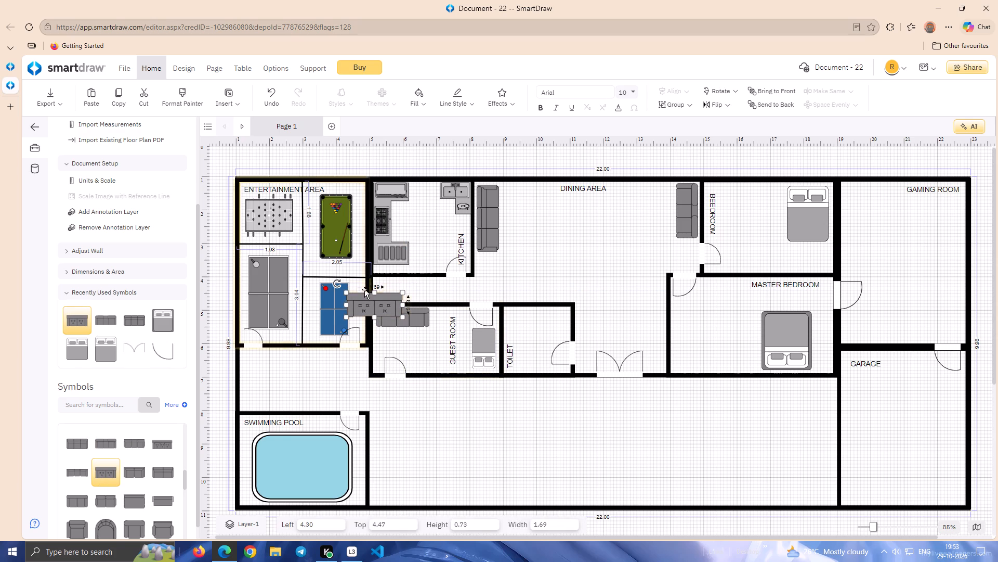
pyautogui.moveTo(336, 285); pyautogui.dragTo(347, 342)
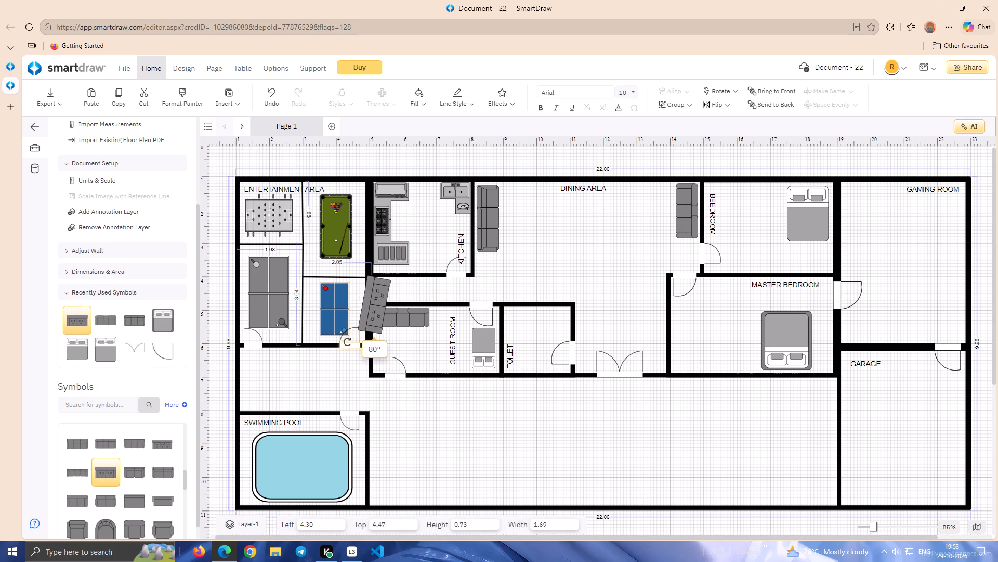
pyautogui.moveTo(347, 342); pyautogui.dragTo(353, 347)
pyautogui.moveTo(369, 313); pyautogui.dragTo(597, 338)
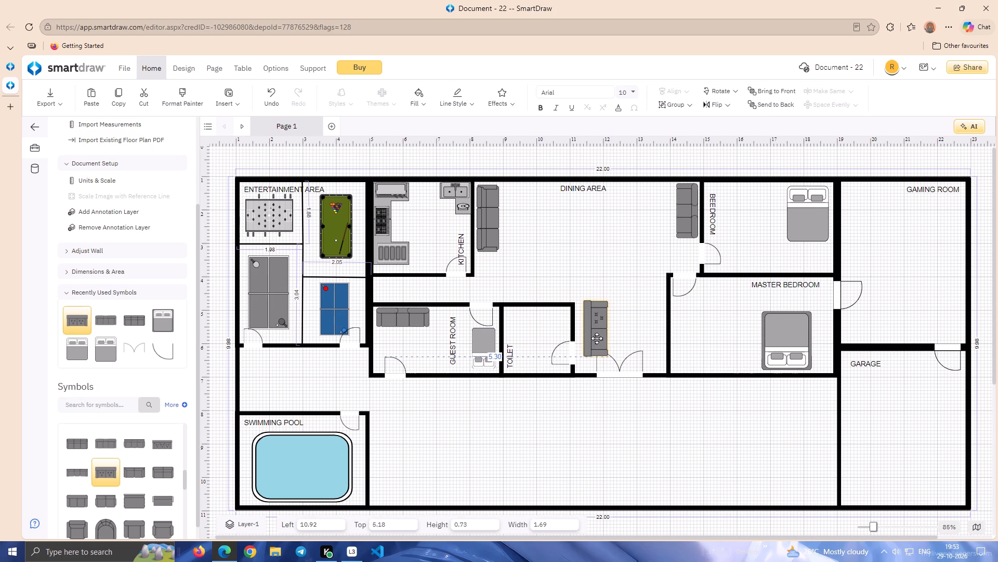
pyautogui.moveTo(597, 338); pyautogui.dragTo(678, 350)
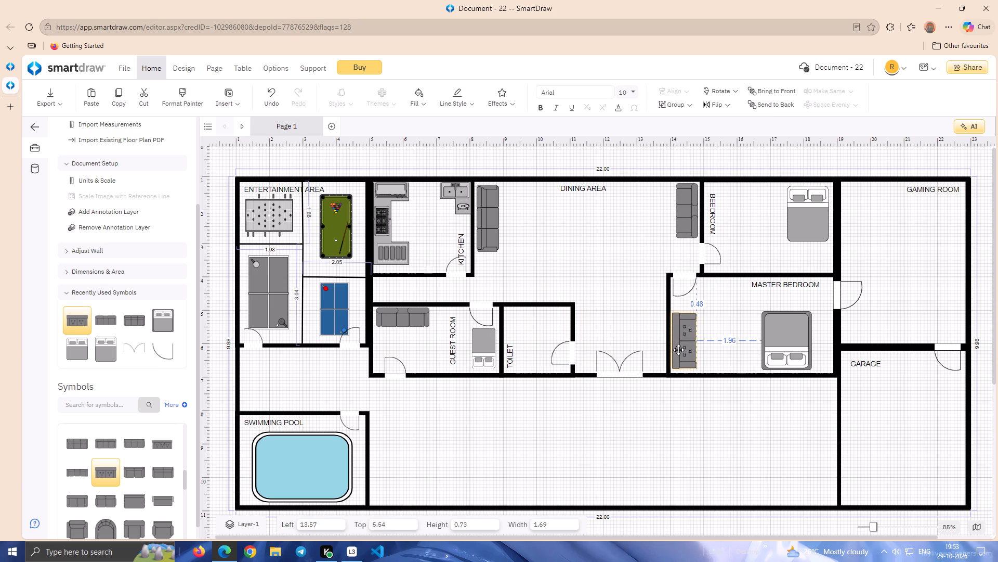
pyautogui.moveTo(678, 350); pyautogui.dragTo(679, 350)
pyautogui.click(555, 287)
# Add another Loveseat, 1.80 wide by 0.74 high, in the gaming room's top-left corner at 19.20 left and 1.20 top.
pyautogui.doubleClick(108, 470)
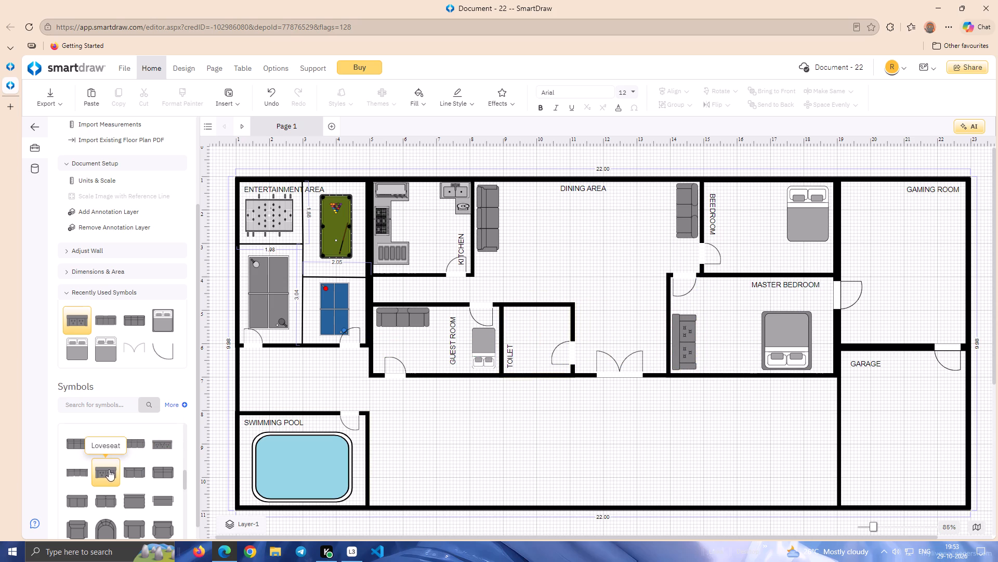
pyautogui.moveTo(393, 328); pyautogui.dragTo(393, 328)
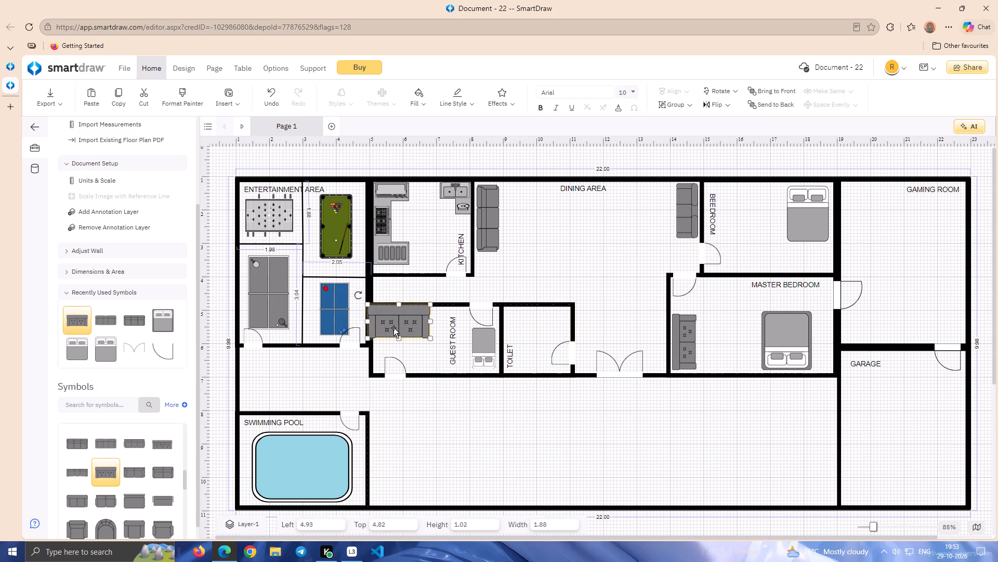
pyautogui.moveTo(393, 328); pyautogui.dragTo(872, 221)
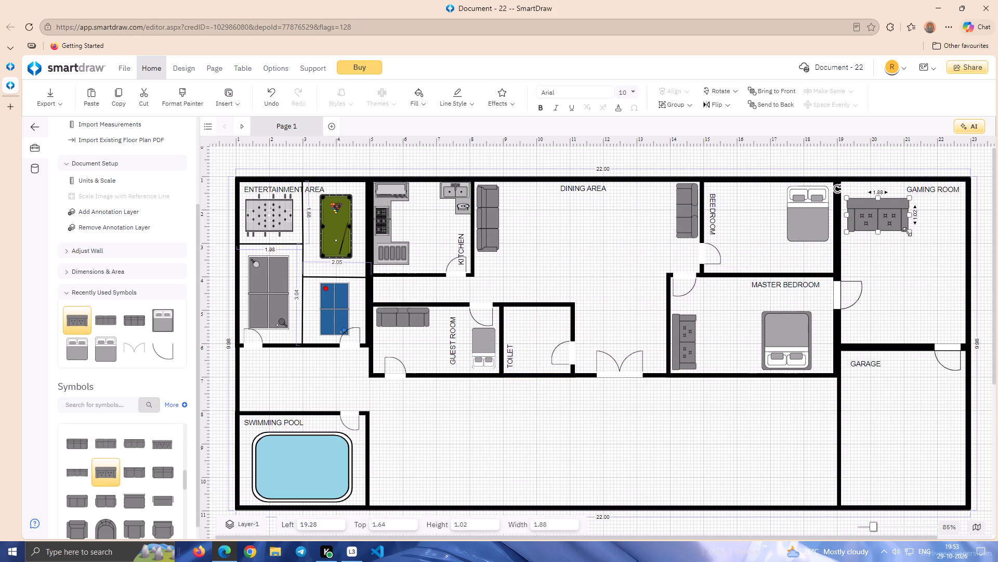
pyautogui.moveTo(907, 232); pyautogui.dragTo(905, 223)
pyautogui.moveTo(907, 223); pyautogui.dragTo(905, 215)
pyautogui.moveTo(897, 207); pyautogui.dragTo(896, 201)
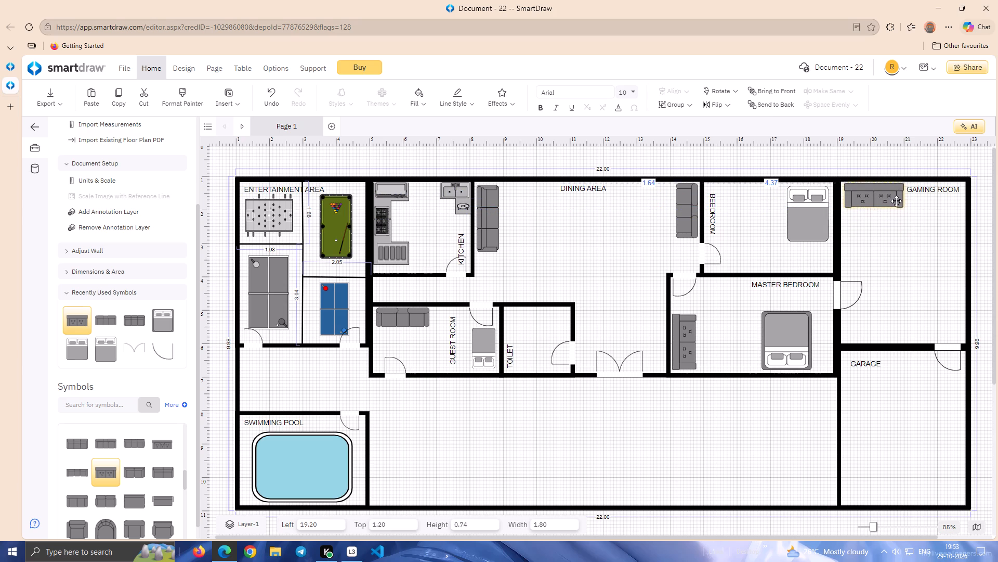
pyautogui.moveTo(896, 201); pyautogui.dragTo(897, 201)
pyautogui.click(902, 222)
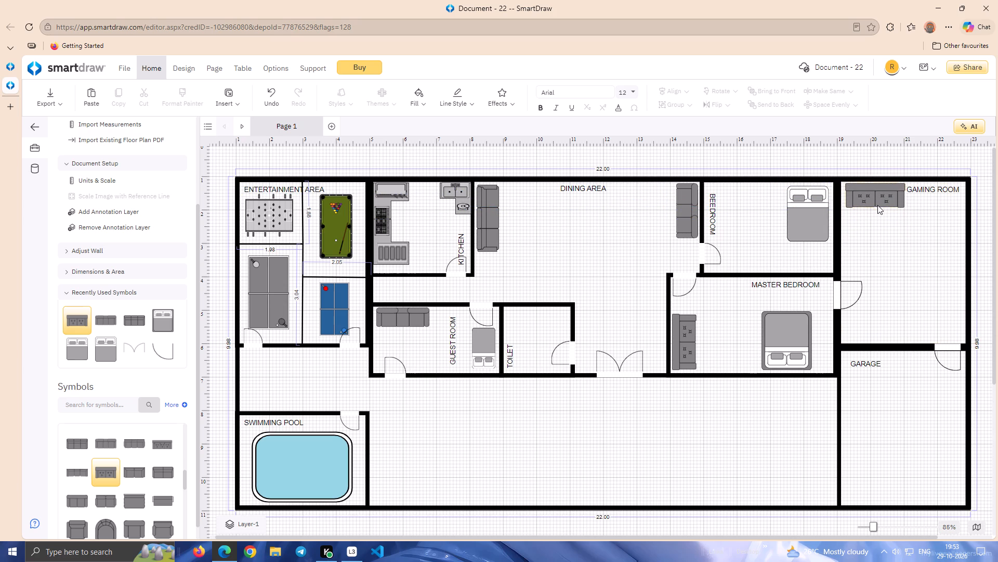
pyautogui.click(889, 197)
pyautogui.press('Left')
pyautogui.press('Left')
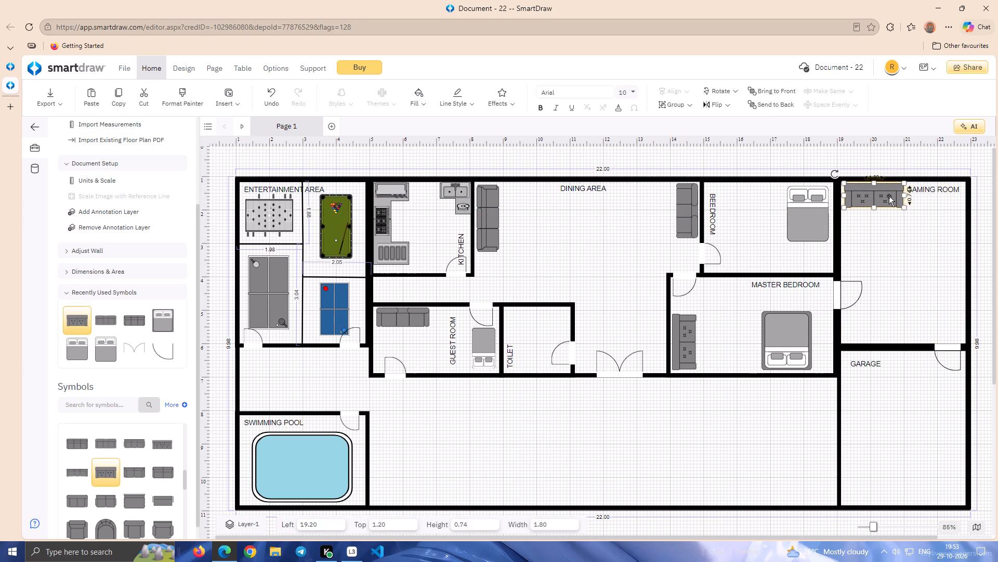
pyautogui.click(886, 230)
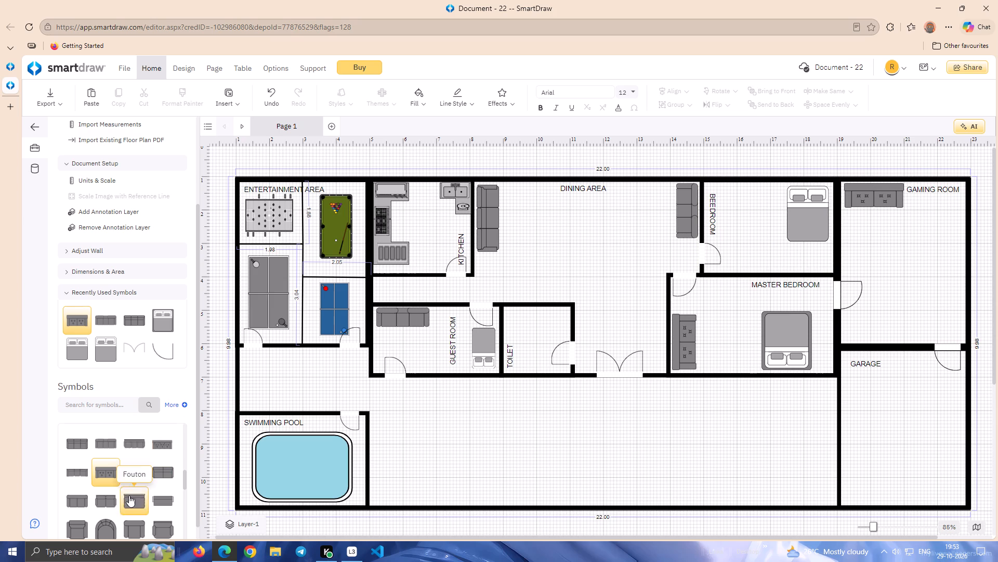
# Add a two-seat sofa symbol to the gaming room, shrink it to 1.99 wide by 0.69 high and turn it upright to 270°.
pyautogui.doubleClick(131, 480)
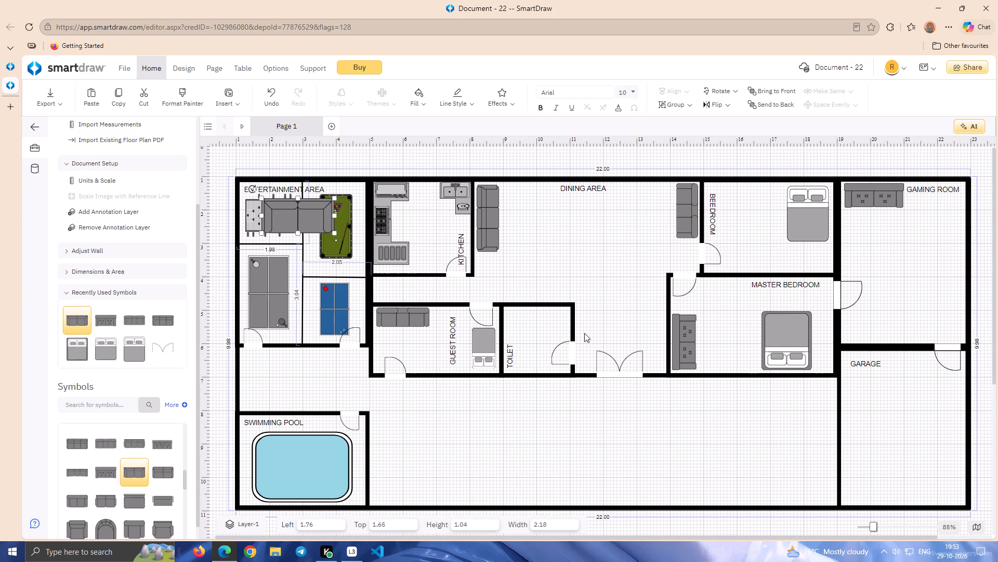
pyautogui.moveTo(335, 197); pyautogui.dragTo(333, 200)
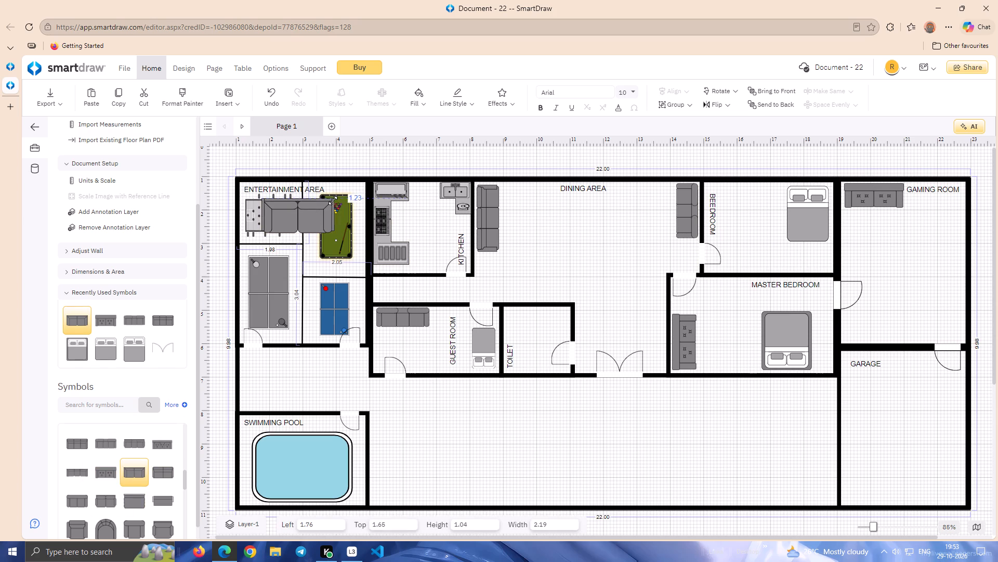
pyautogui.moveTo(333, 200); pyautogui.dragTo(328, 210)
pyautogui.moveTo(314, 219); pyautogui.dragTo(884, 235)
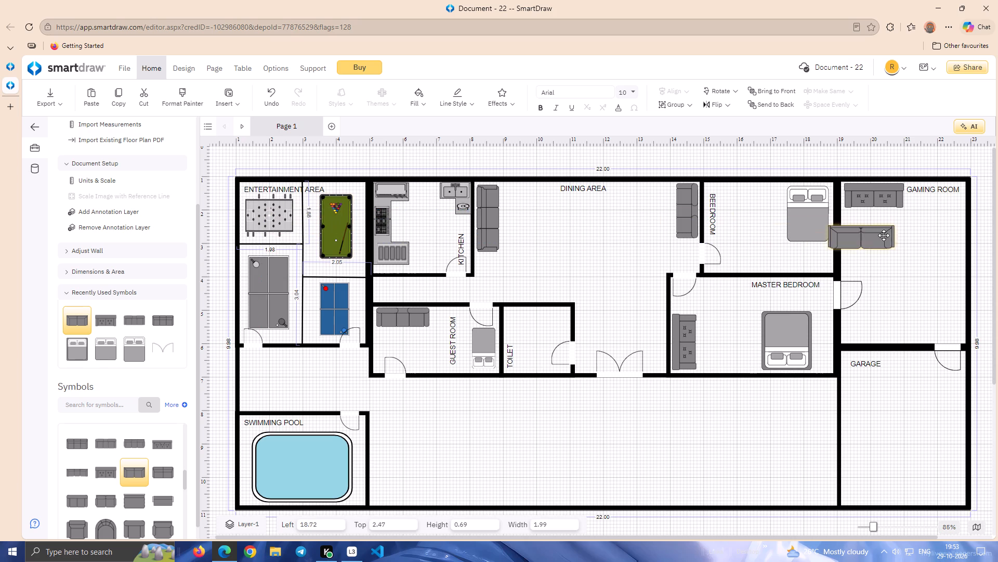
pyautogui.moveTo(884, 235); pyautogui.dragTo(884, 236)
pyautogui.moveTo(822, 218); pyautogui.dragTo(866, 210)
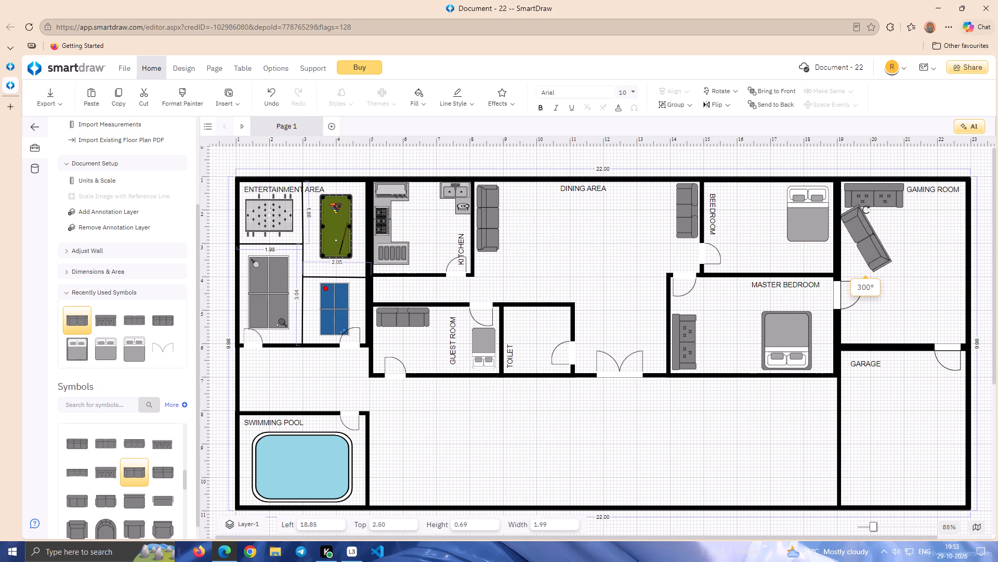
pyautogui.moveTo(866, 210); pyautogui.dragTo(874, 216)
pyautogui.moveTo(880, 195); pyautogui.dragTo(883, 196)
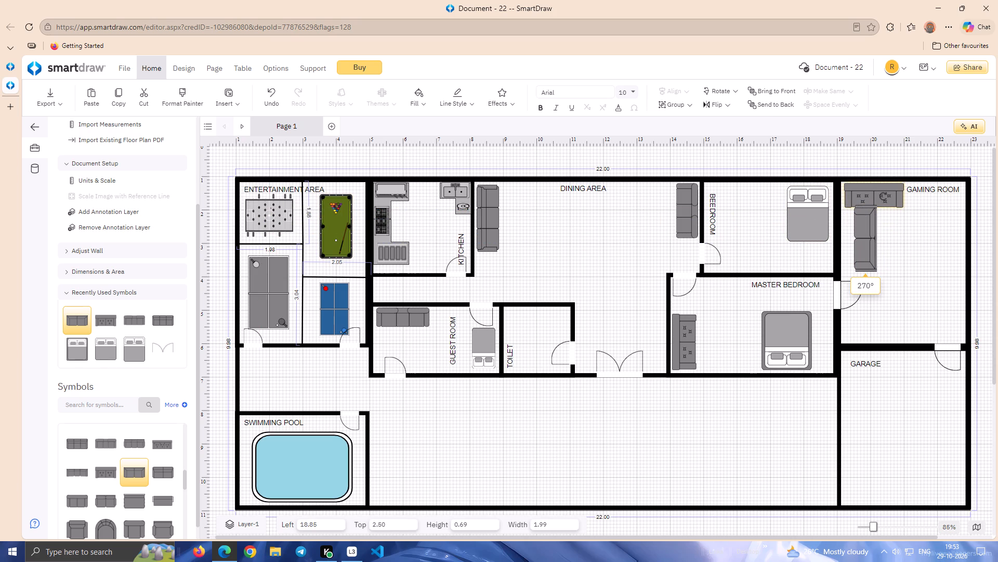
pyautogui.moveTo(883, 196); pyautogui.dragTo(885, 197)
# Place the upright sofa against the gaming room's right outer wall, near the top corner, at about 21.48 left.
pyautogui.moveTo(867, 235); pyautogui.dragTo(929, 229)
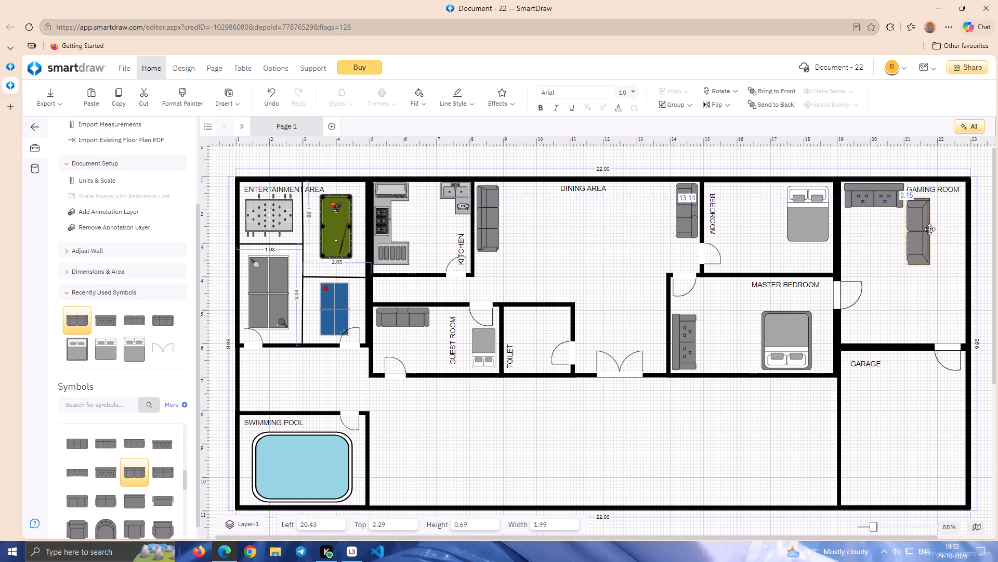
pyautogui.moveTo(929, 229); pyautogui.dragTo(955, 227)
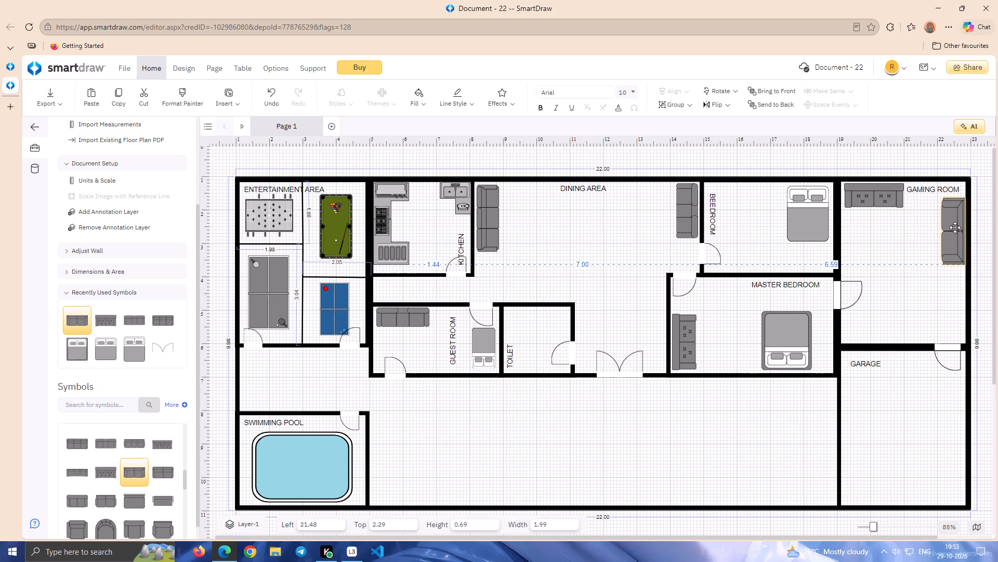
pyautogui.moveTo(955, 227); pyautogui.dragTo(955, 225)
pyautogui.click(910, 265)
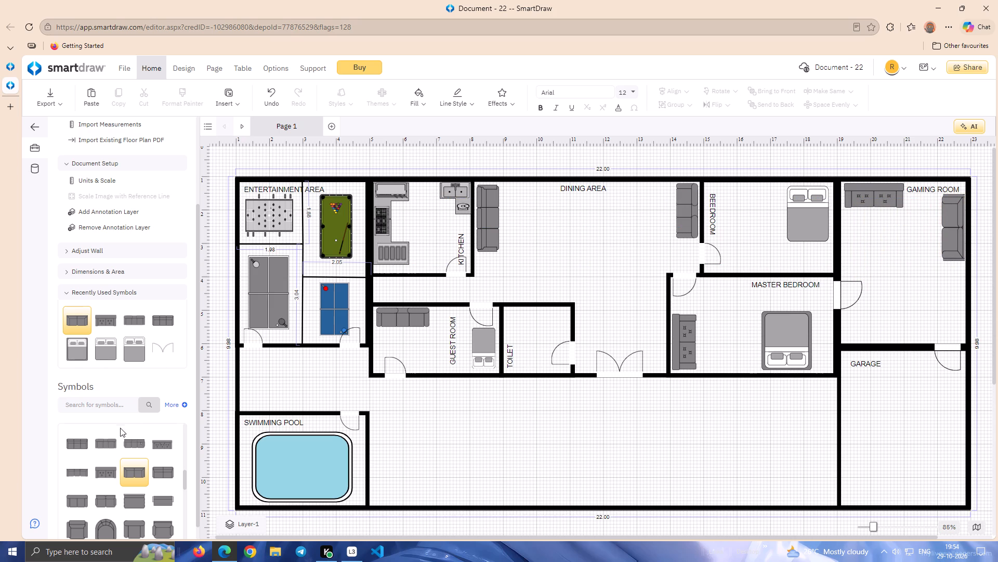
# Add the Rectangle Table - 72" symbol from the Tables category and move it in front of the gaming room's sofas.
pyautogui.moveTo(186, 479); pyautogui.dragTo(187, 470)
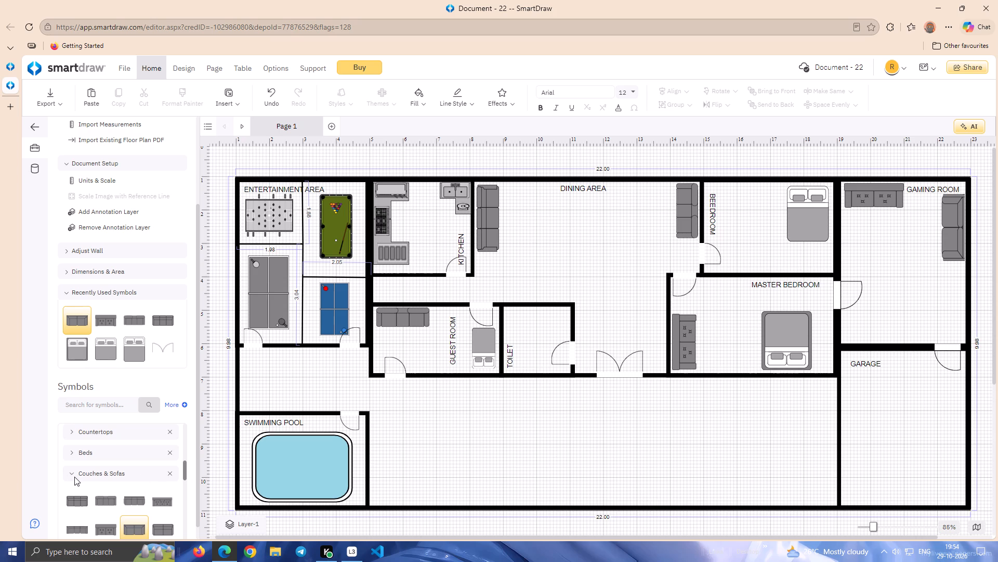
pyautogui.click(73, 477)
pyautogui.click(71, 497)
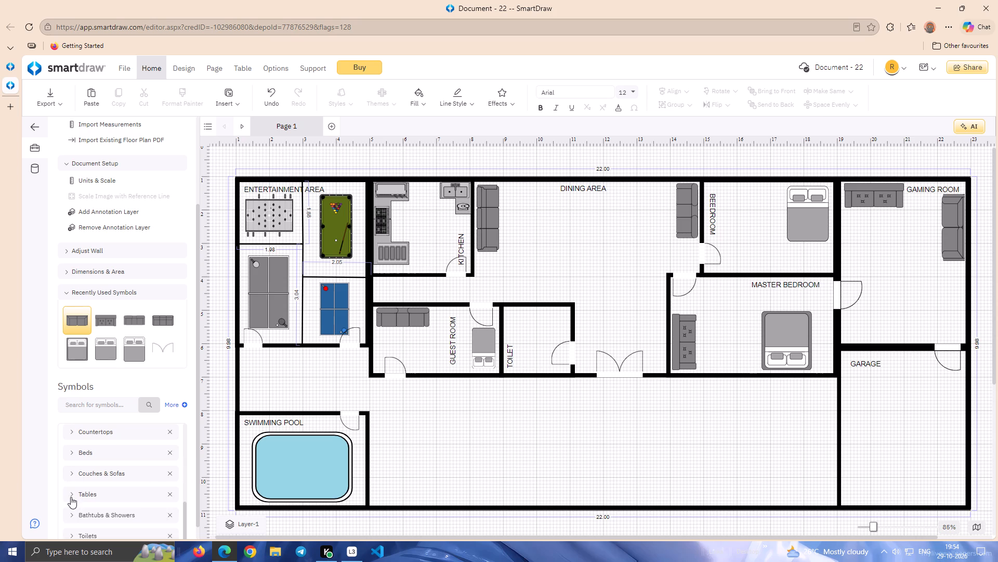
pyautogui.moveTo(184, 471); pyautogui.dragTo(183, 494)
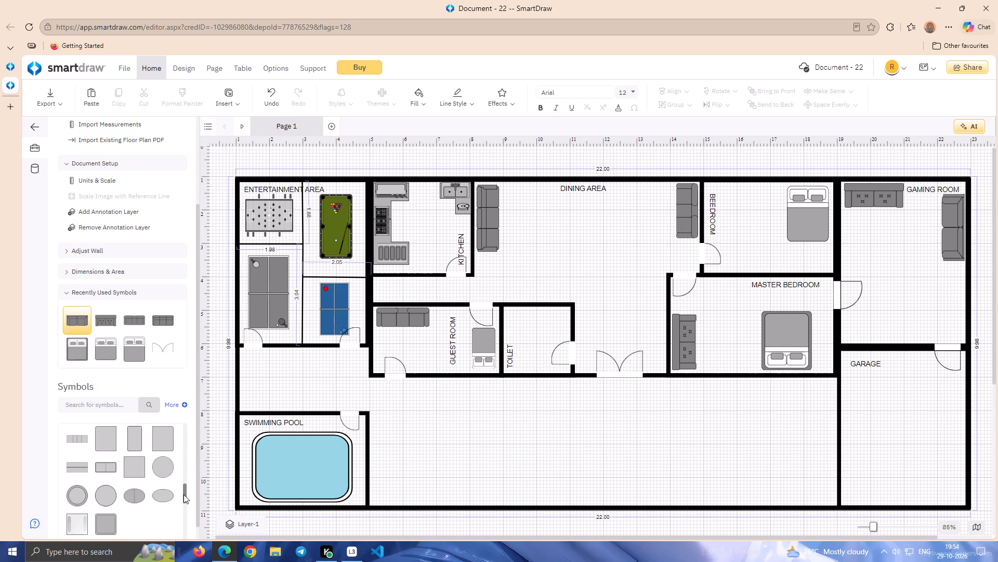
pyautogui.moveTo(183, 494); pyautogui.dragTo(183, 497)
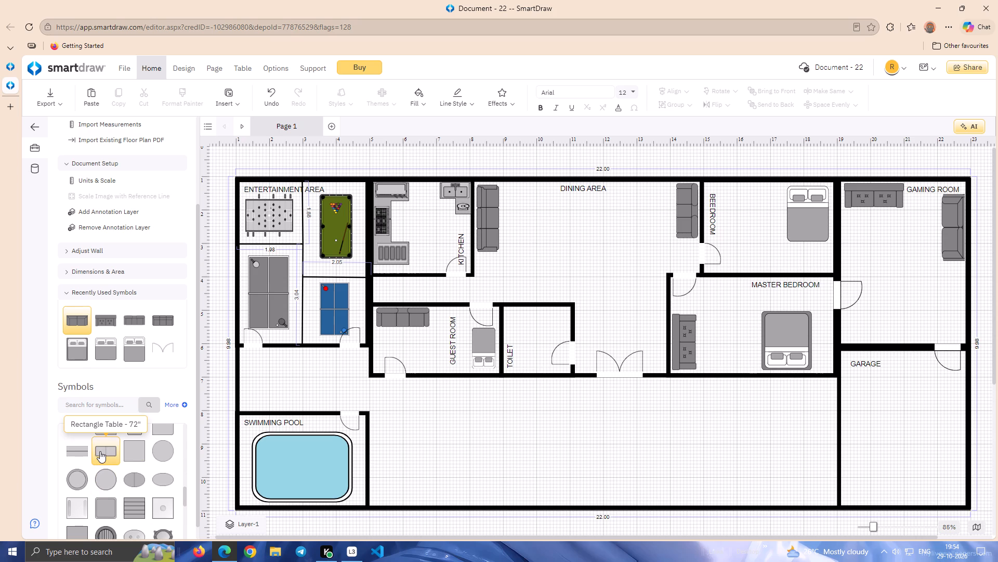
pyautogui.doubleClick(99, 451)
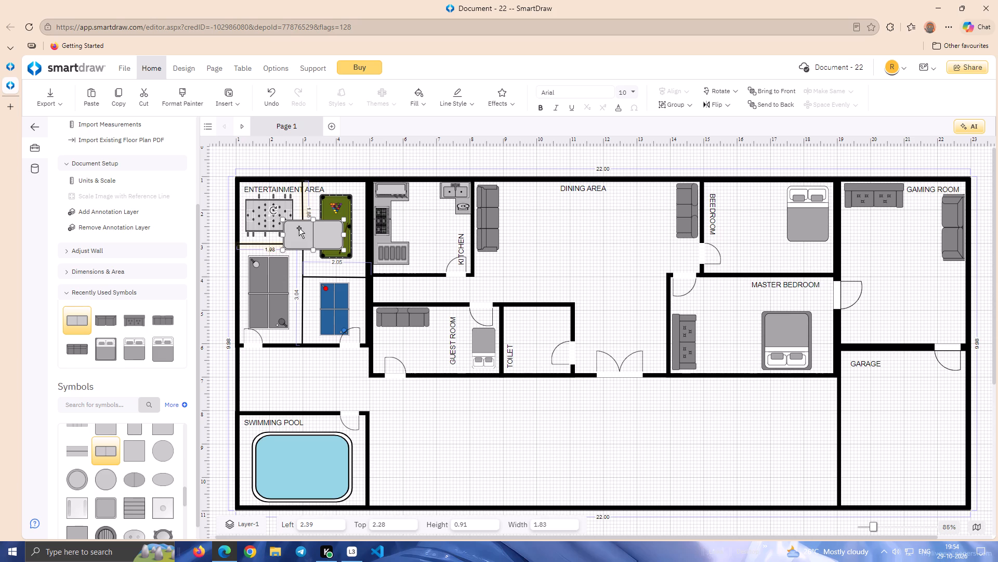
pyautogui.moveTo(308, 248); pyautogui.dragTo(886, 245)
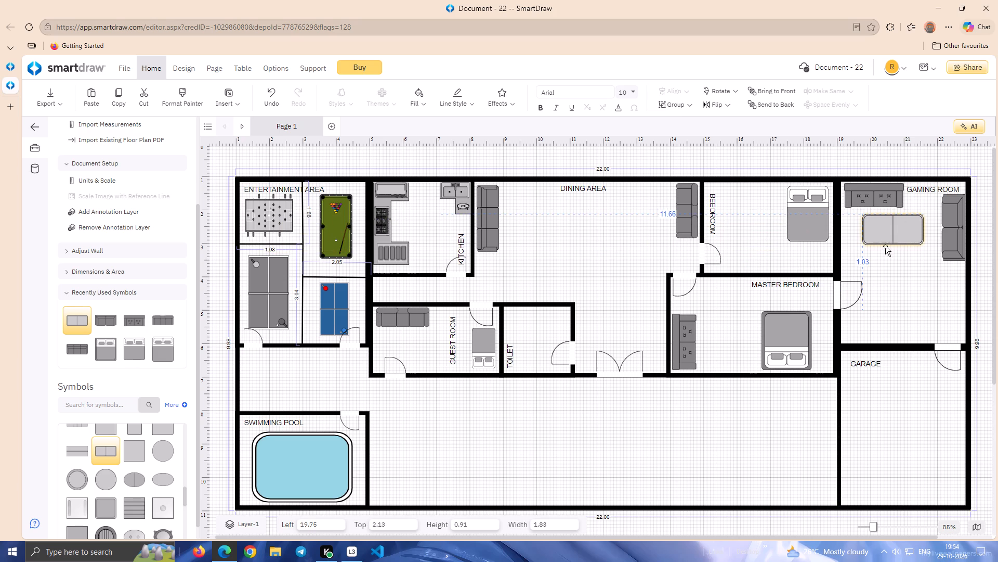
# Resize the gaming room table to 2.07 wide by 0.74 high and position it at 19.63 left and 2.28 top.
pyautogui.moveTo(923, 246); pyautogui.dragTo(914, 245)
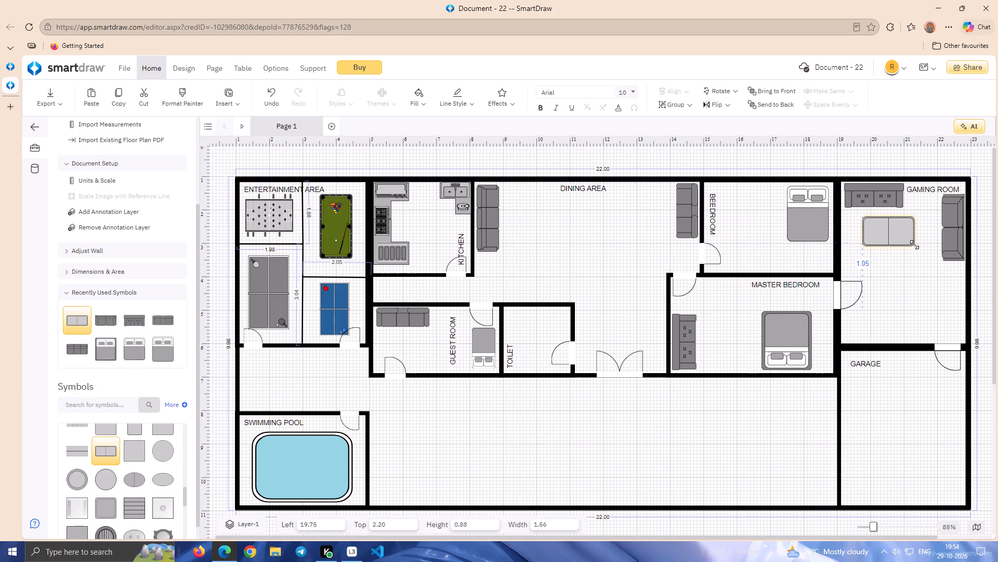
pyautogui.moveTo(914, 245); pyautogui.dragTo(928, 239)
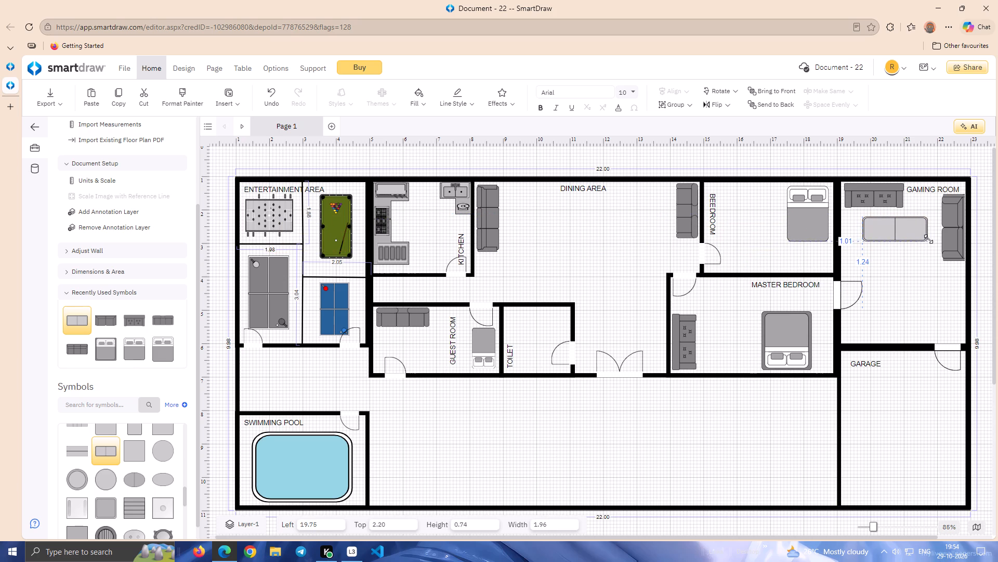
pyautogui.moveTo(928, 239); pyautogui.dragTo(932, 240)
pyautogui.click(909, 236)
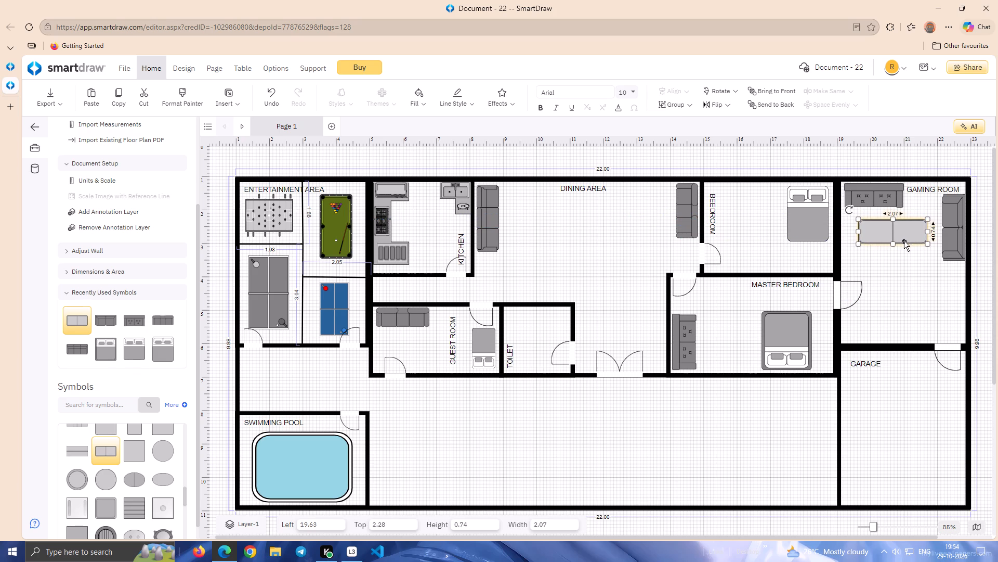
pyautogui.click(889, 263)
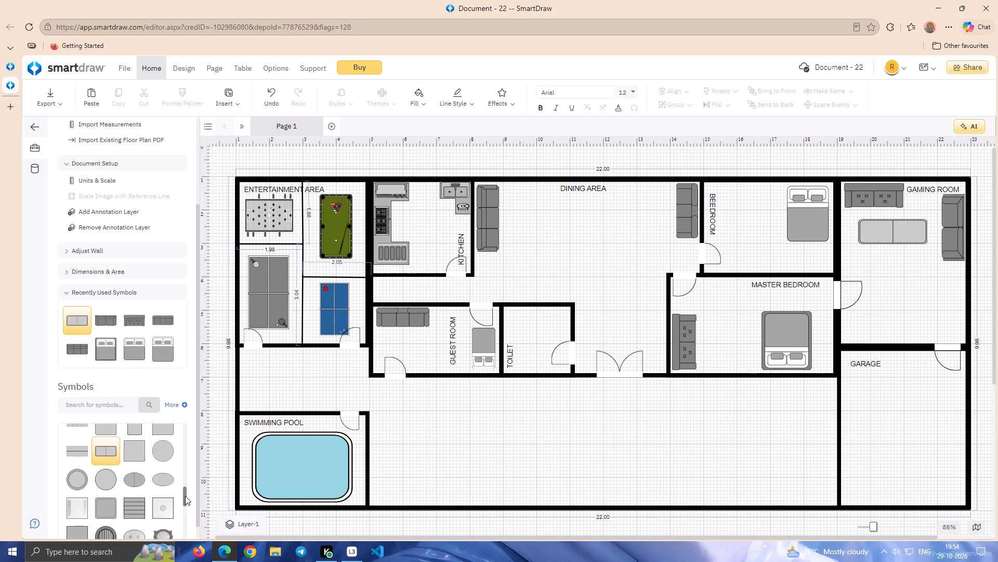
# Add the Oval Table for 6 to the dining area, shrink it to 2.35 wide by 1.48 high and centre it between the sofas.
pyautogui.moveTo(185, 496); pyautogui.dragTo(185, 477)
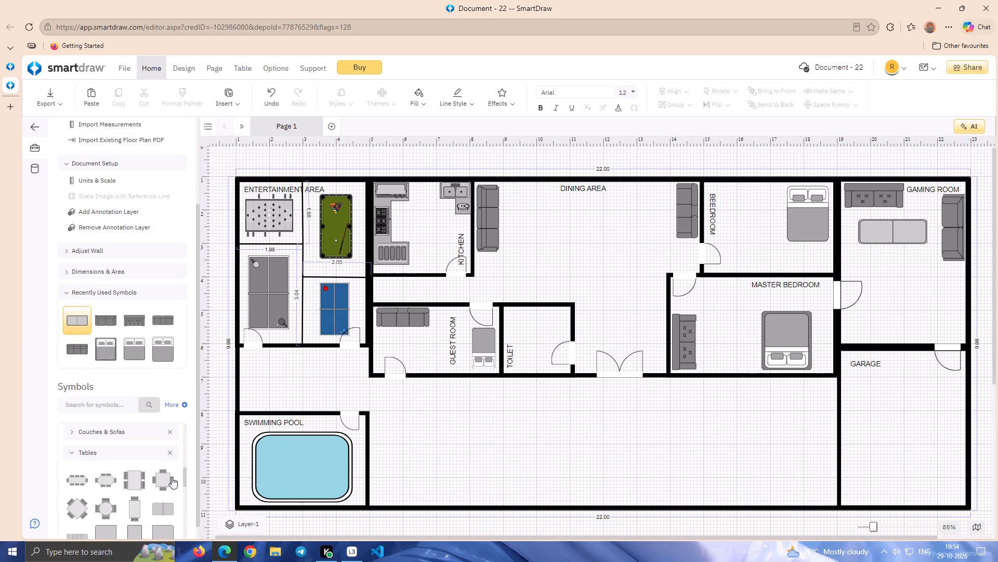
pyautogui.doubleClick(103, 478)
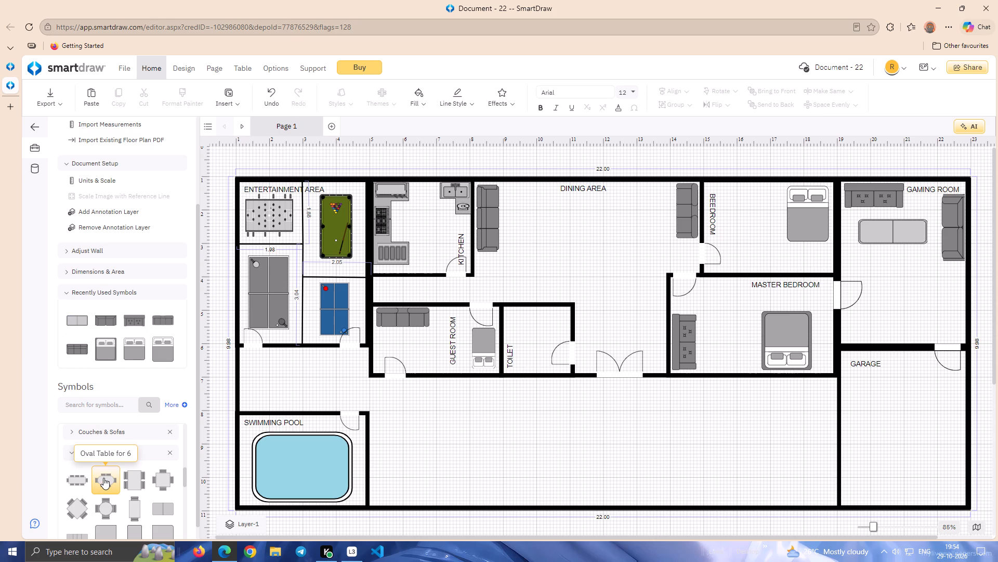
pyautogui.moveTo(356, 273); pyautogui.dragTo(576, 234)
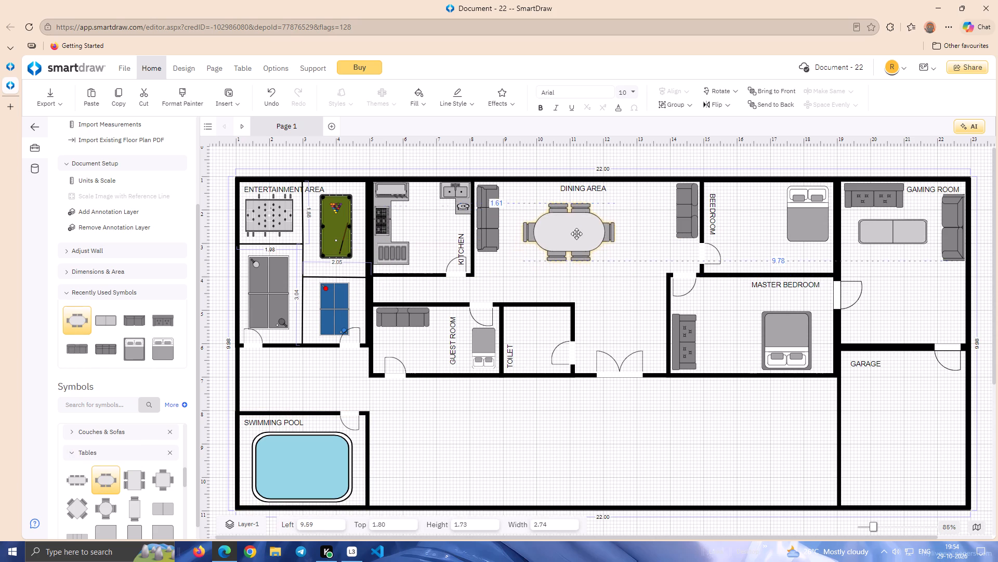
pyautogui.moveTo(576, 234); pyautogui.dragTo(584, 233)
pyautogui.moveTo(624, 256); pyautogui.dragTo(624, 254)
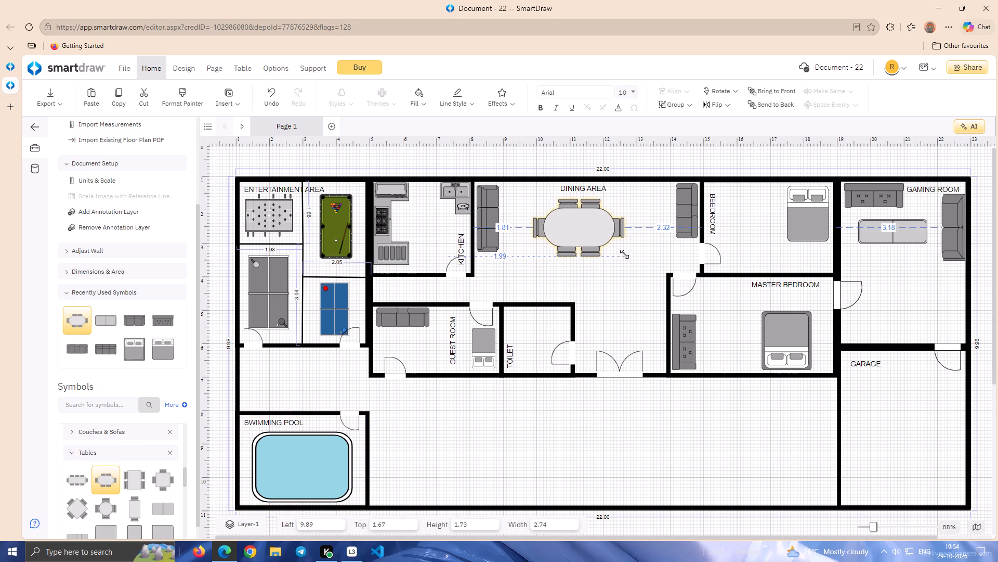
pyautogui.moveTo(624, 254); pyautogui.dragTo(612, 240)
pyautogui.moveTo(590, 231); pyautogui.dragTo(601, 228)
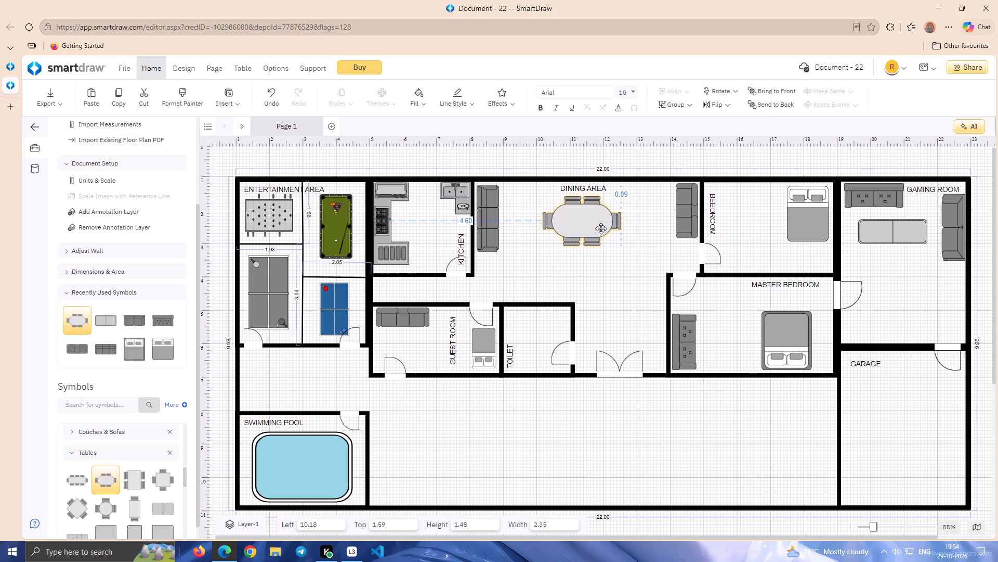
pyautogui.moveTo(601, 228); pyautogui.dragTo(600, 231)
pyautogui.click(613, 277)
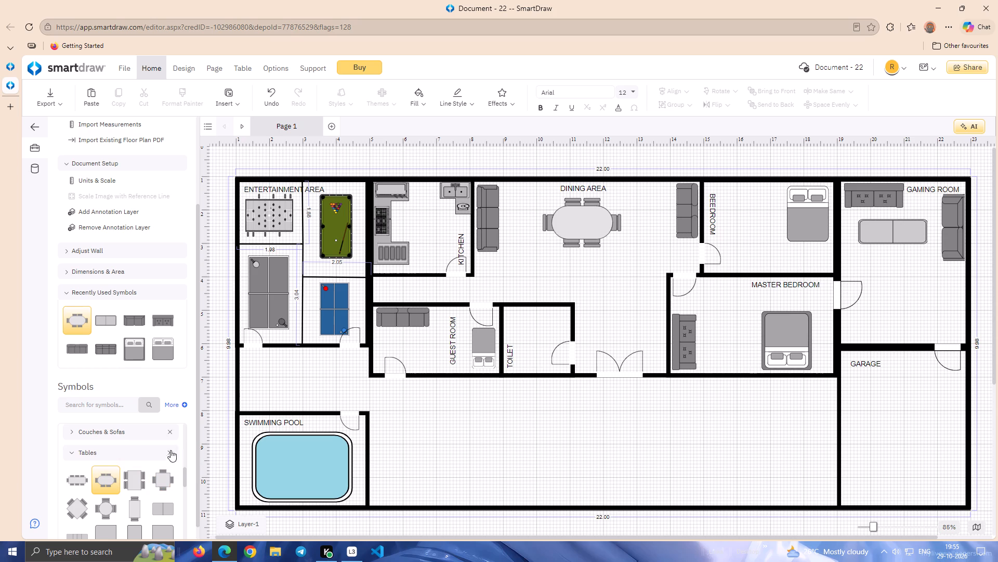
# Add a ringed round table from the Tables category, shrink it to 0.65 by 0.64 and place it before the dining area's kitchen-side sofa.
pyautogui.click(68, 451)
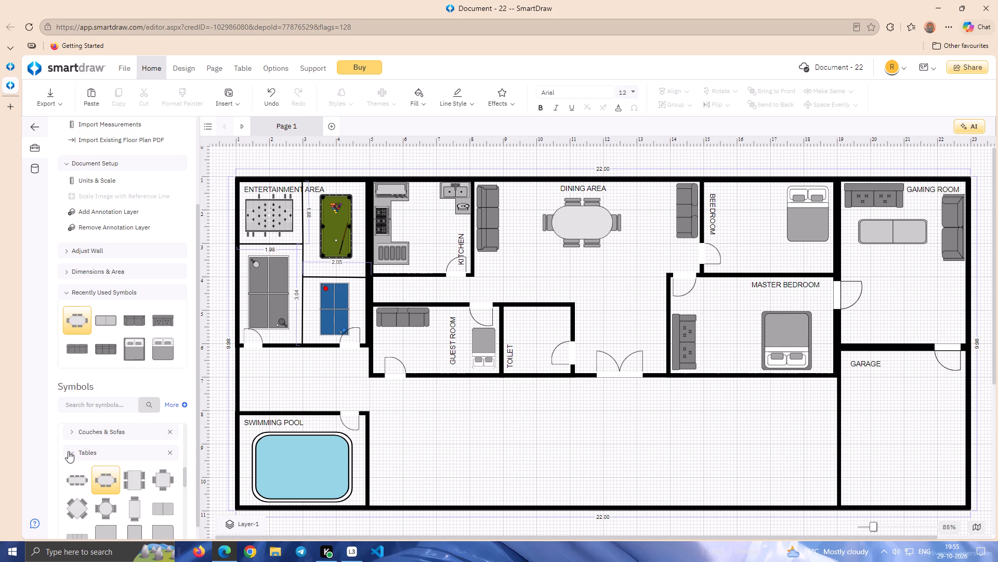
pyautogui.click(68, 454)
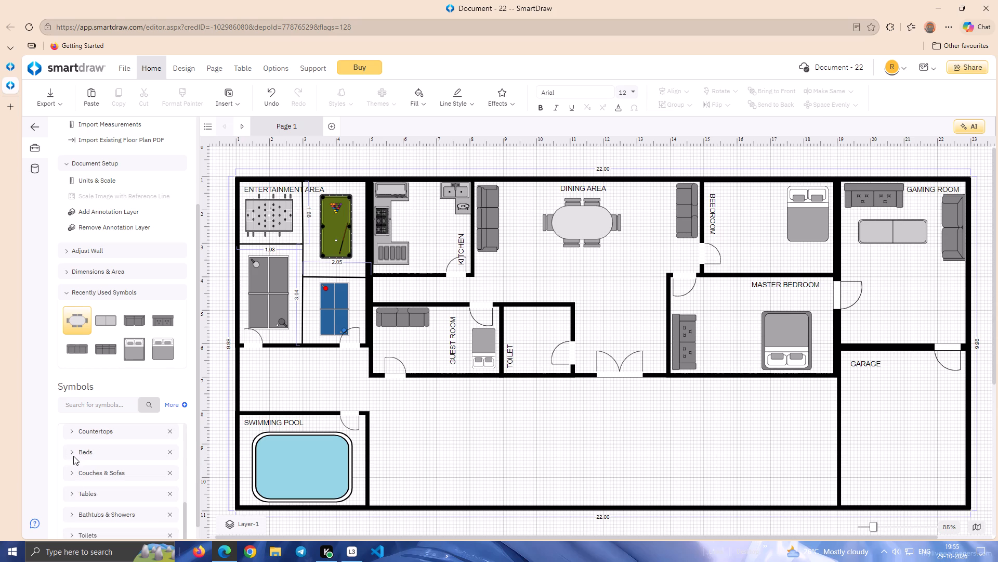
pyautogui.click(73, 456)
pyautogui.click(73, 453)
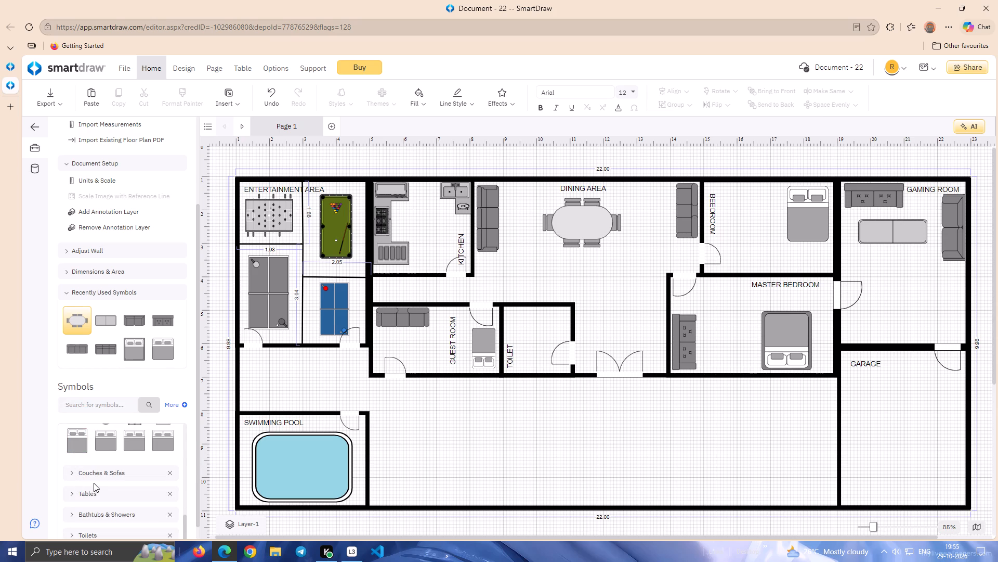
pyautogui.click(73, 492)
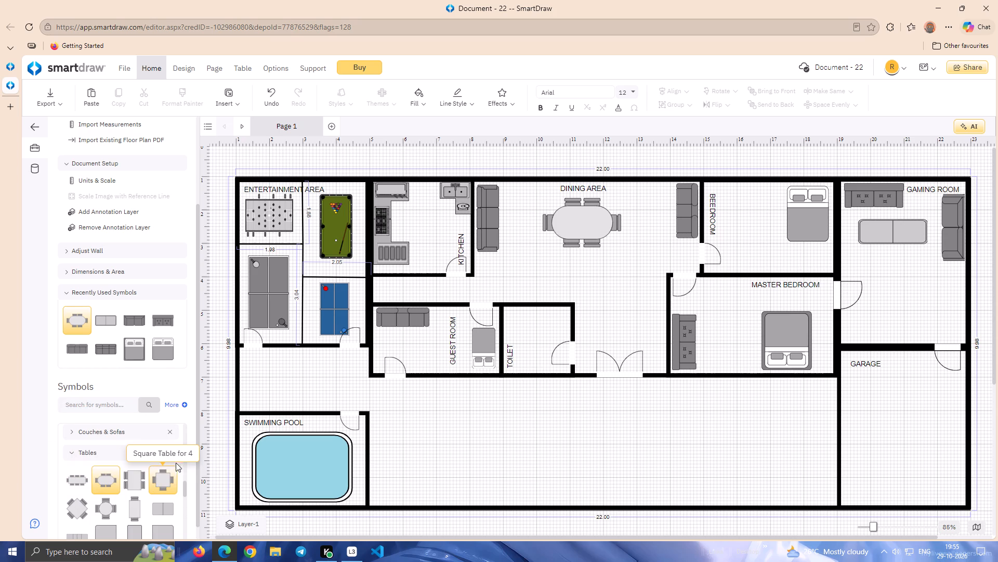
pyautogui.moveTo(183, 487); pyautogui.dragTo(183, 502)
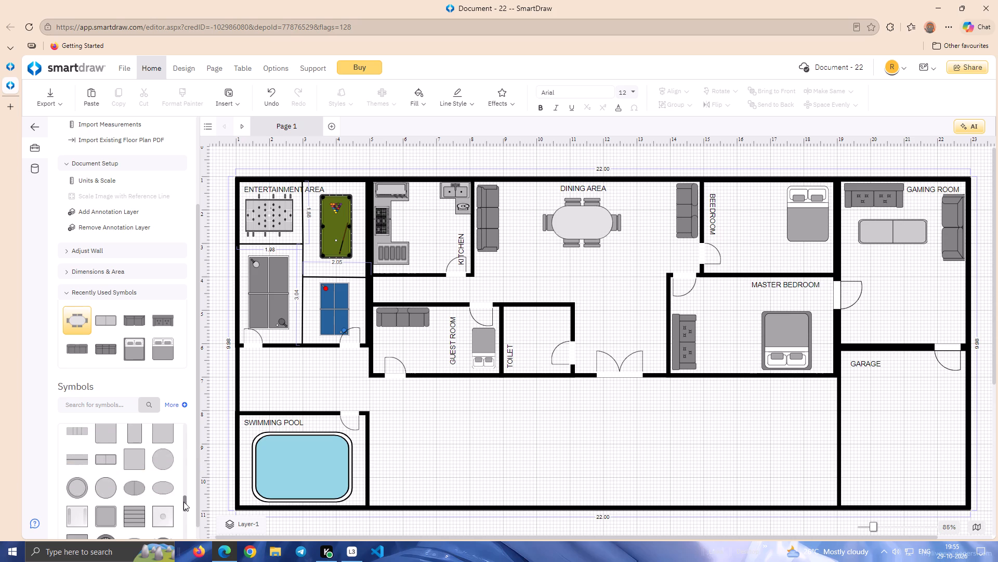
pyautogui.moveTo(183, 502); pyautogui.dragTo(184, 502)
pyautogui.doubleClick(75, 483)
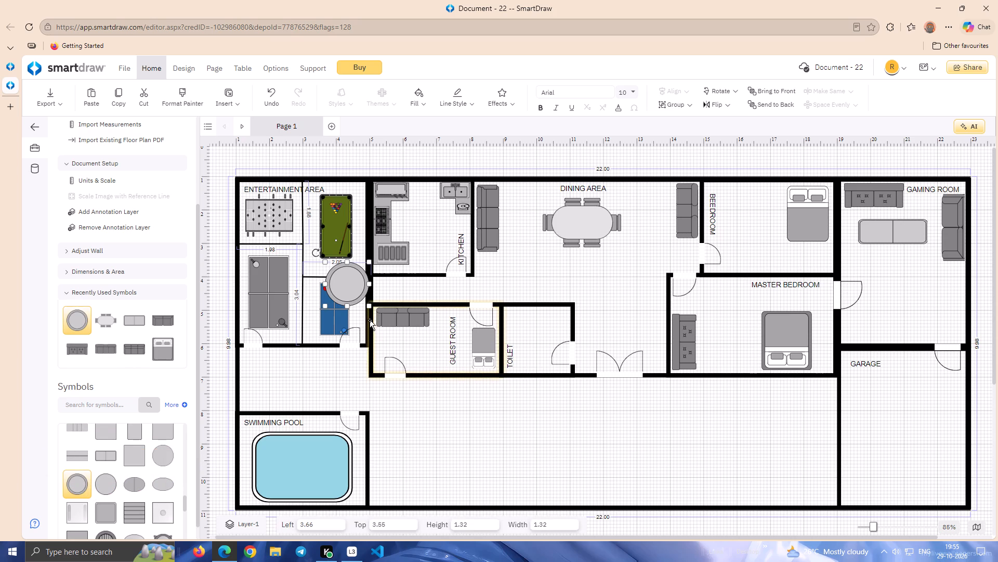
pyautogui.moveTo(369, 308); pyautogui.dragTo(356, 283)
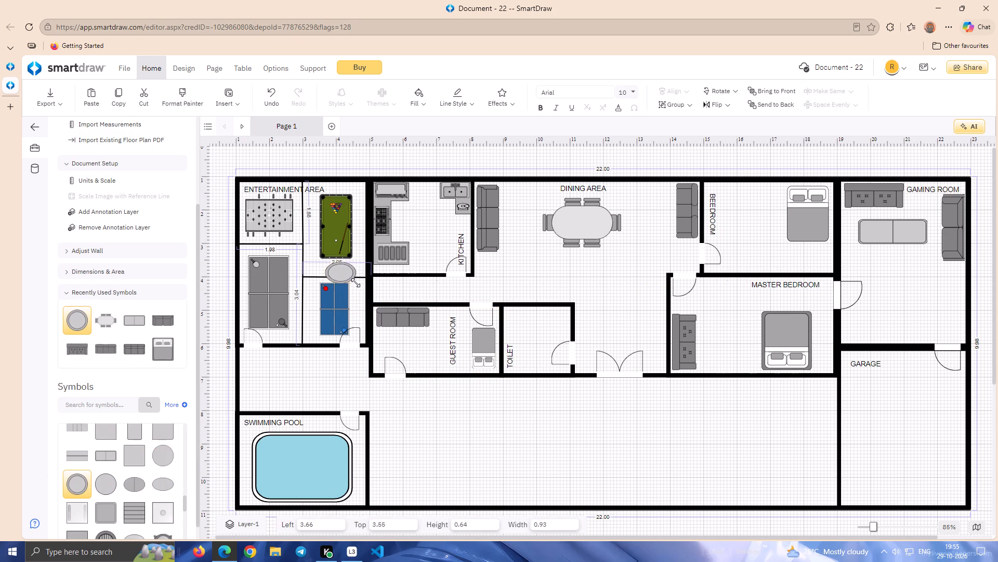
pyautogui.moveTo(356, 283); pyautogui.dragTo(347, 283)
pyautogui.moveTo(334, 276); pyautogui.dragTo(488, 239)
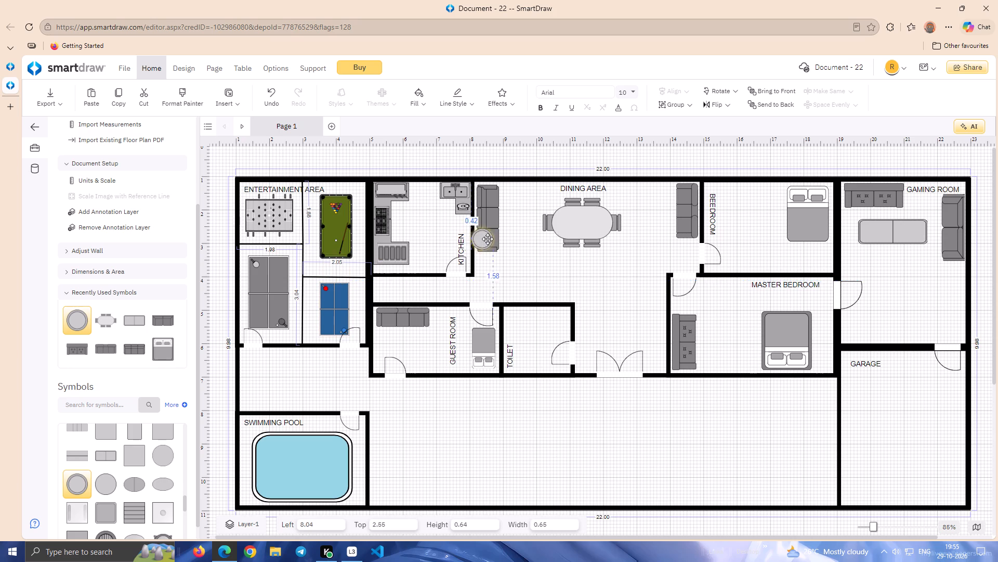
pyautogui.moveTo(488, 239); pyautogui.dragTo(515, 220)
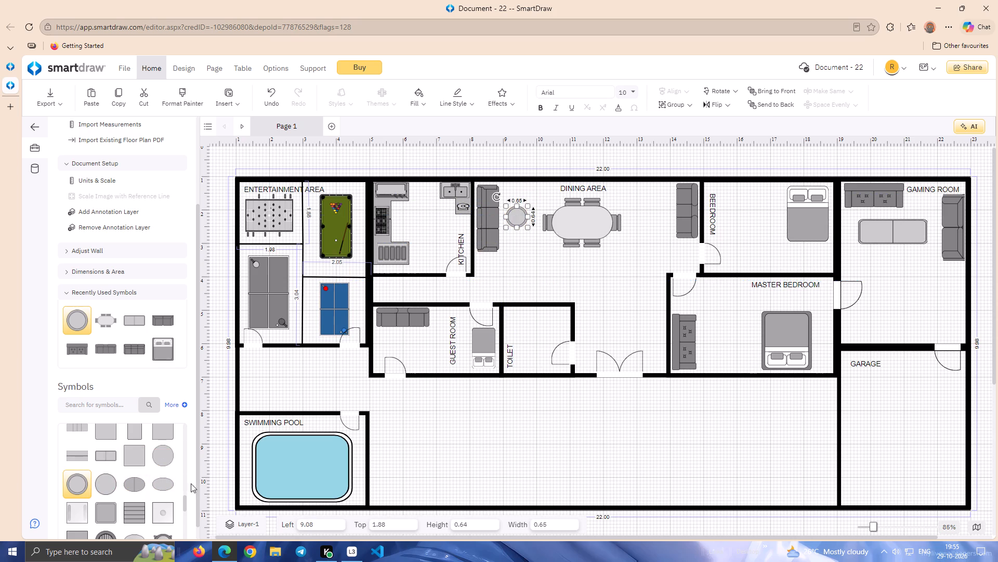
# Add a plain, rounded Wood Rectangular Coffee Table to the dining area and turn it upright.
pyautogui.moveTo(185, 499); pyautogui.dragTo(183, 508)
pyautogui.doubleClick(107, 507)
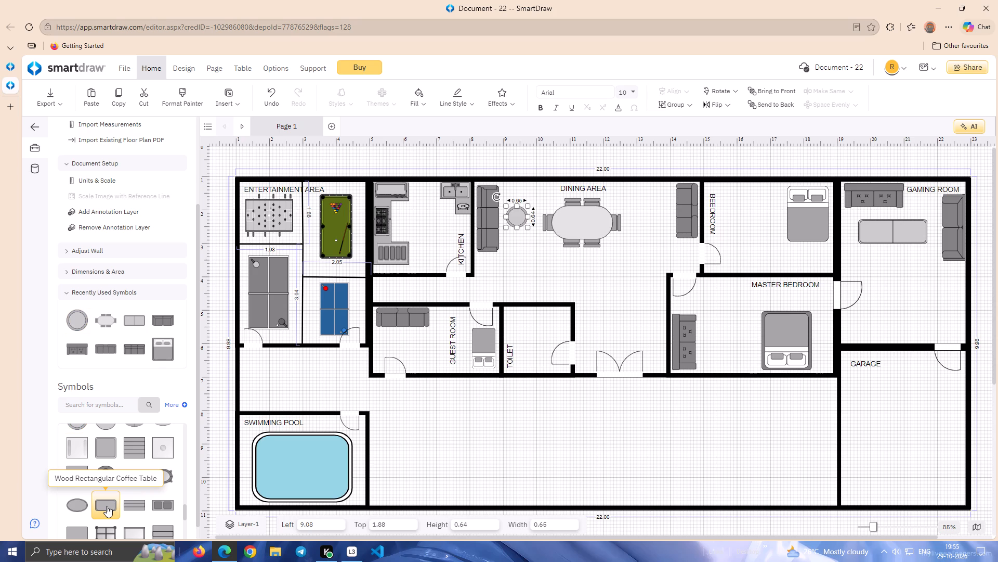
pyautogui.moveTo(368, 300); pyautogui.dragTo(631, 260)
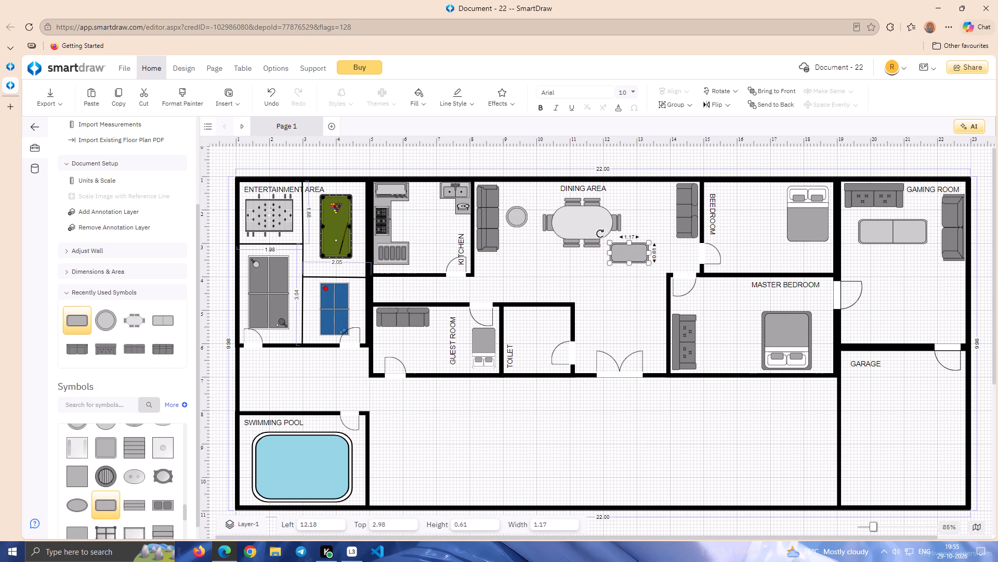
pyautogui.moveTo(600, 234); pyautogui.dragTo(644, 232)
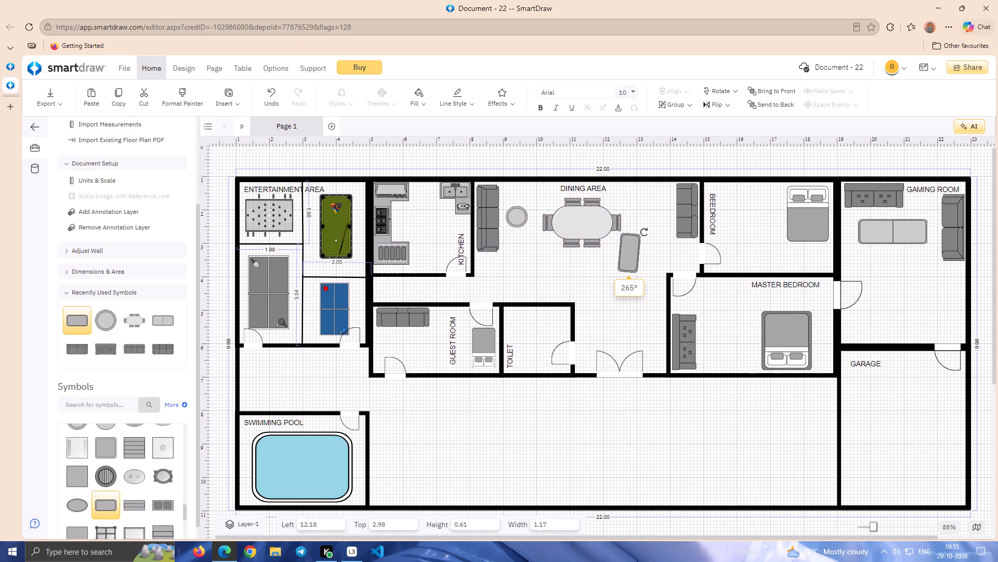
pyautogui.moveTo(644, 232); pyautogui.dragTo(642, 232)
# Place the upright coffee table in front of the dining area's bedroom-side sofa, at 13.05 left and 1.76 top.
pyautogui.moveTo(628, 249); pyautogui.dragTo(654, 208)
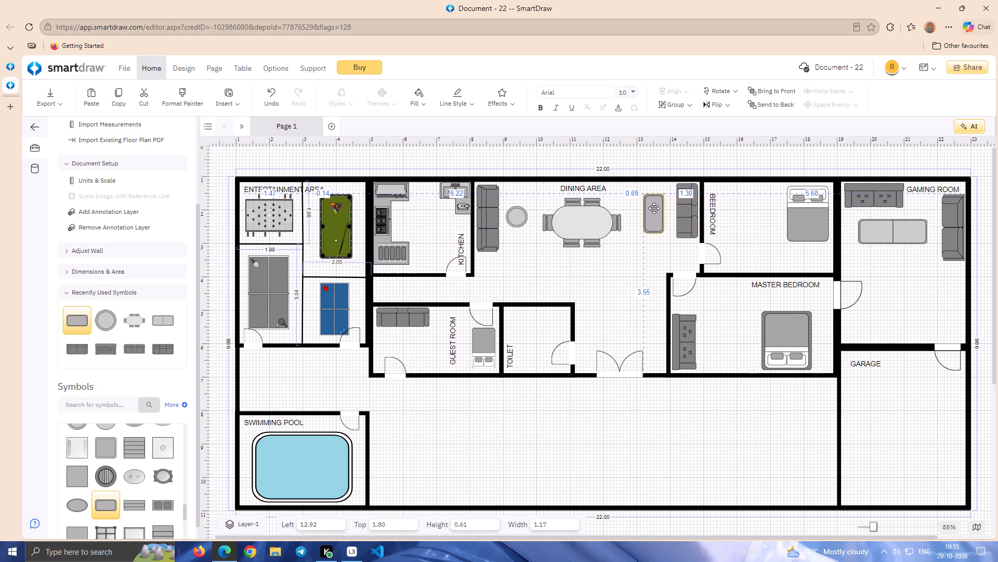
pyautogui.moveTo(654, 208); pyautogui.dragTo(655, 208)
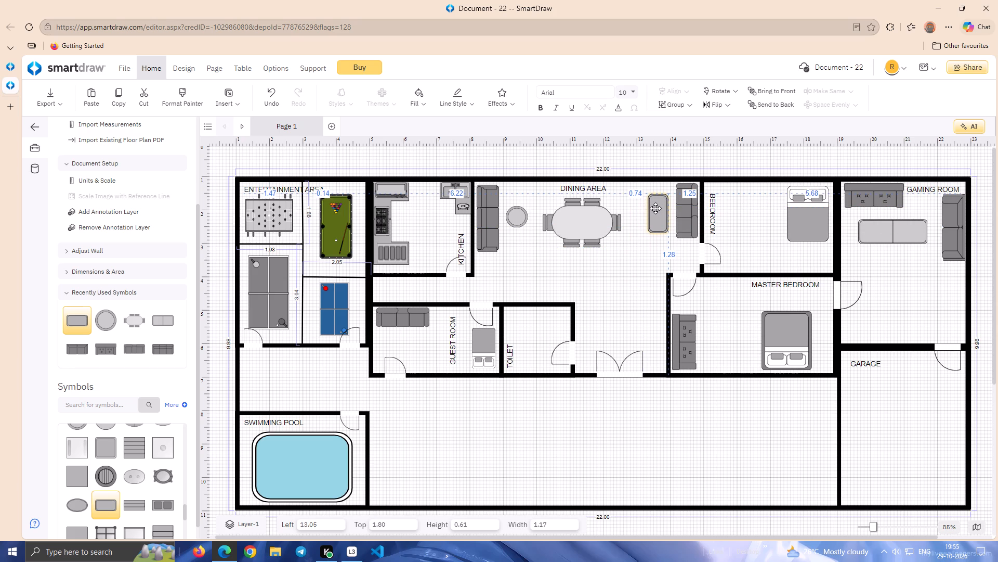
pyautogui.moveTo(655, 208); pyautogui.dragTo(656, 210)
pyautogui.press('Up')
pyautogui.press('Up')
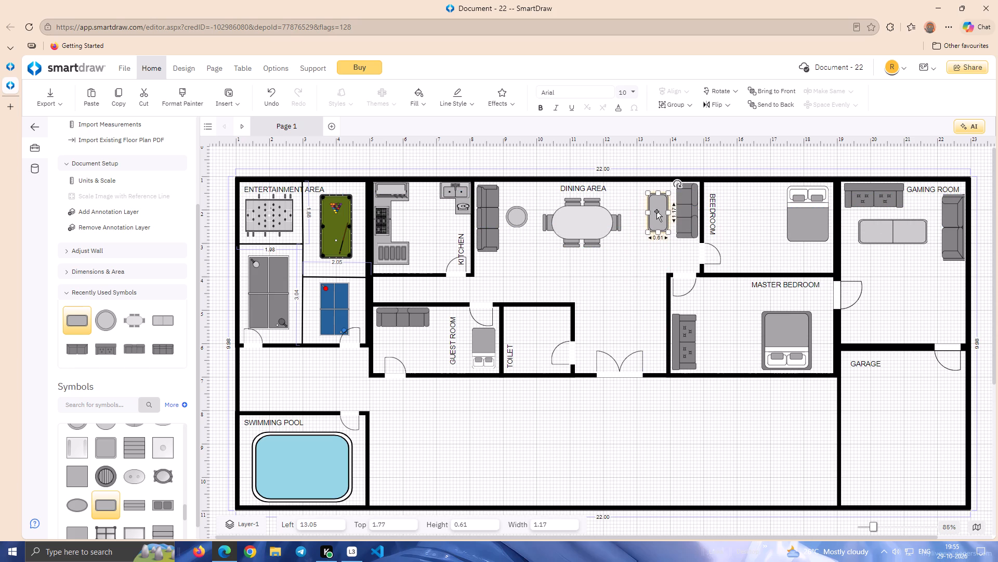
pyautogui.click(654, 278)
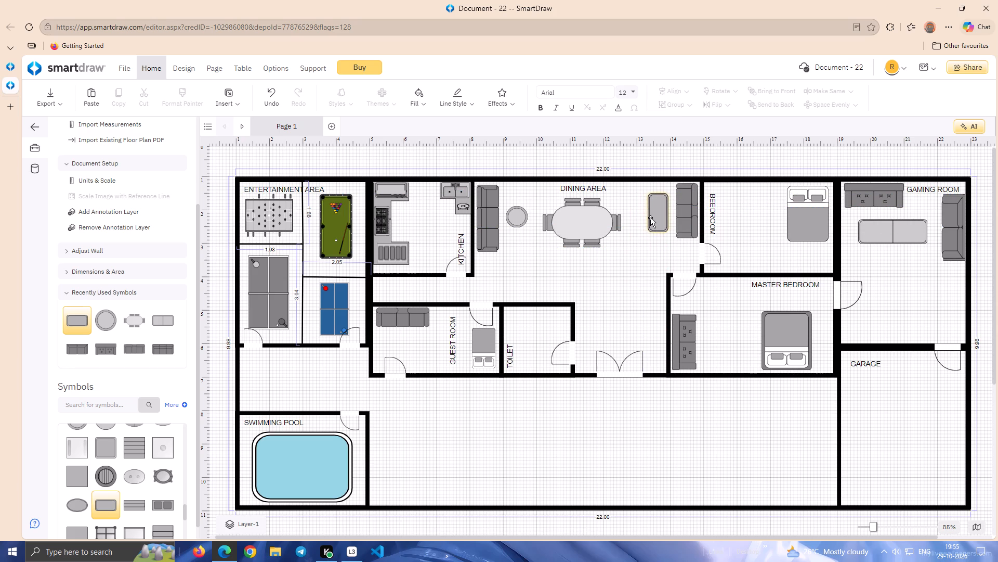
pyautogui.click(650, 218)
pyautogui.click(655, 257)
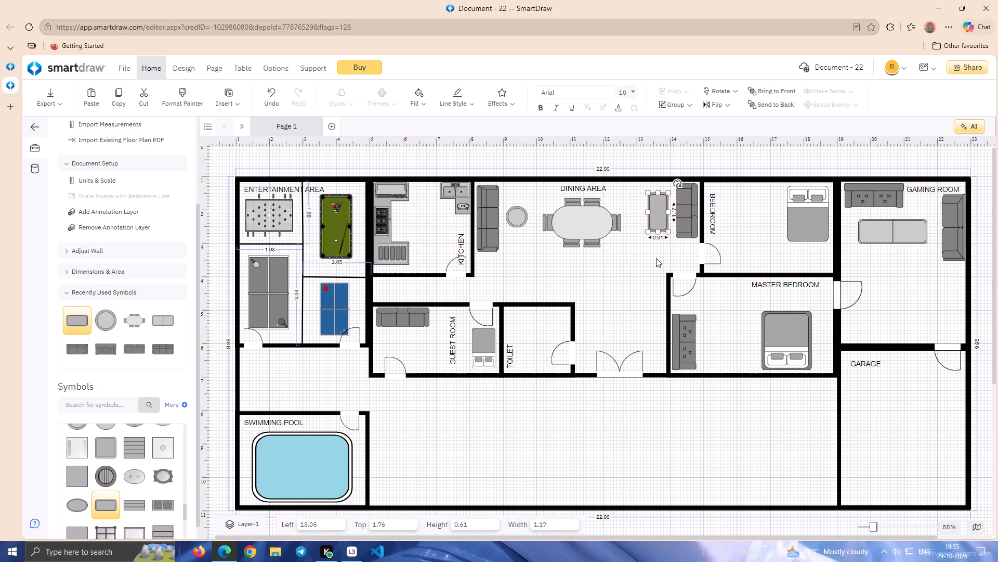
# Add another rounded coffee table, resize it to 1.16 by 0.53 and stand it upright in front of the master bedroom's sofa.
pyautogui.doubleClick(103, 513)
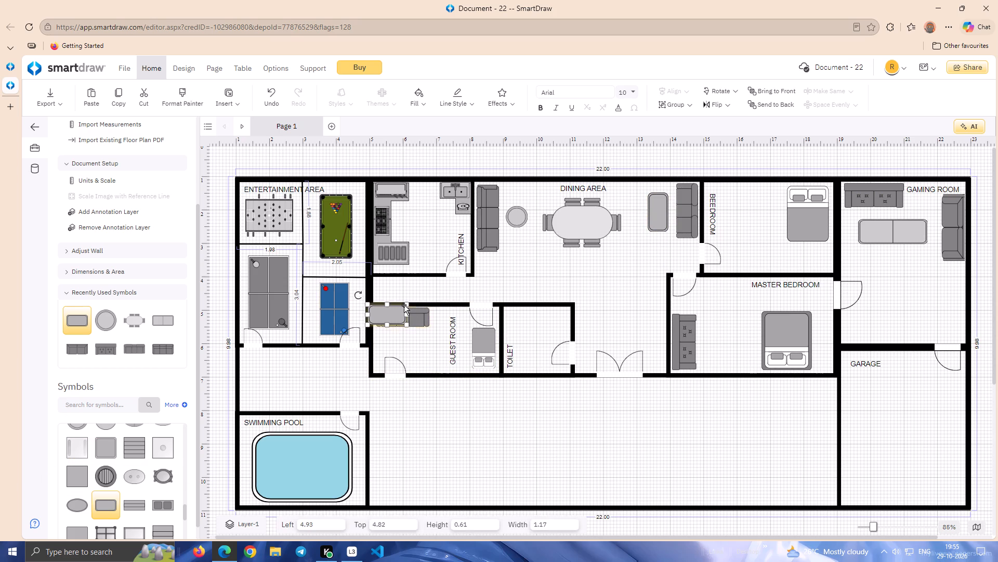
pyautogui.click(406, 304)
pyautogui.moveTo(391, 318); pyautogui.dragTo(546, 313)
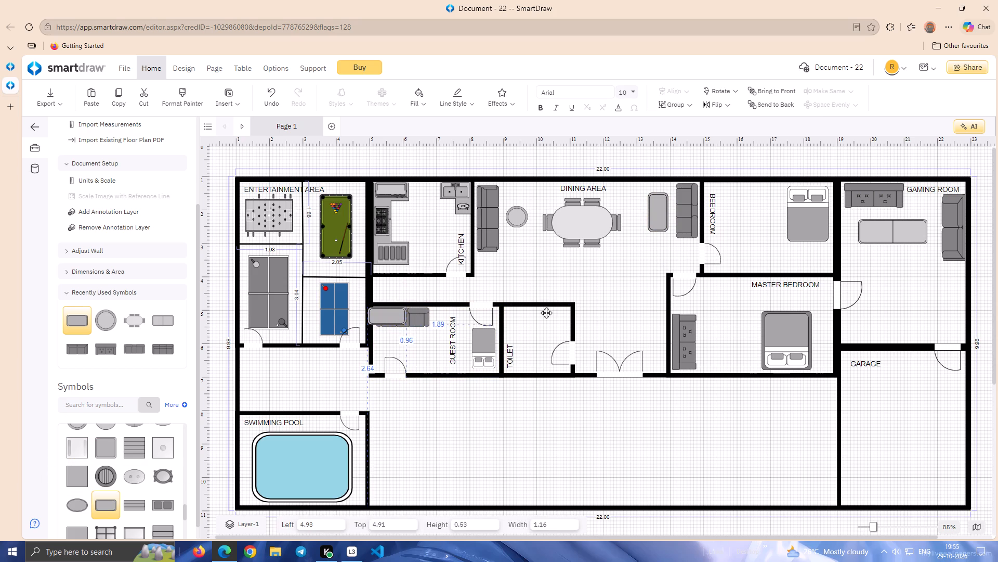
pyautogui.moveTo(546, 313); pyautogui.dragTo(716, 334)
pyautogui.moveTo(679, 315); pyautogui.dragTo(705, 313)
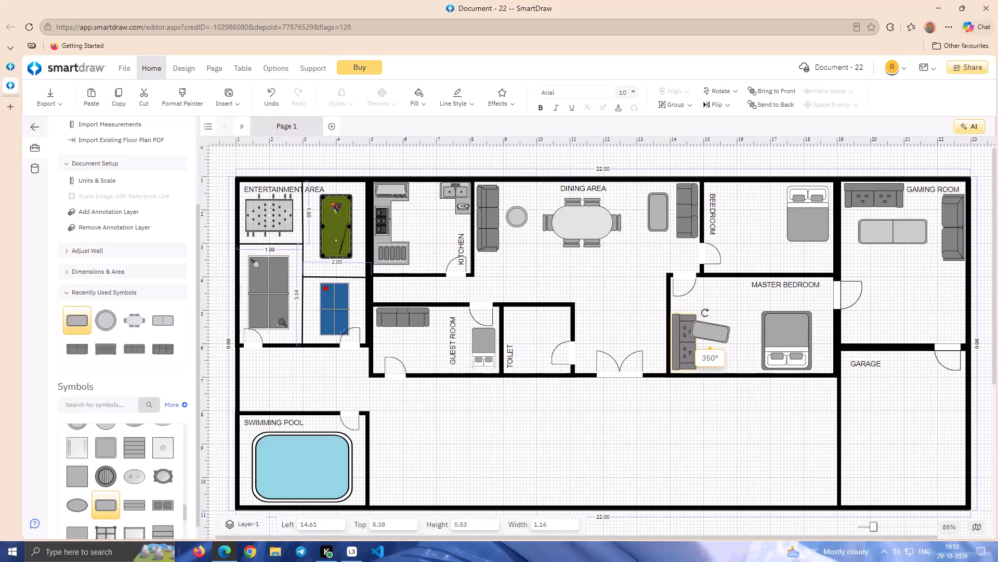
pyautogui.moveTo(705, 313); pyautogui.dragTo(723, 309)
pyautogui.moveTo(712, 325); pyautogui.dragTo(715, 332)
pyautogui.click(718, 286)
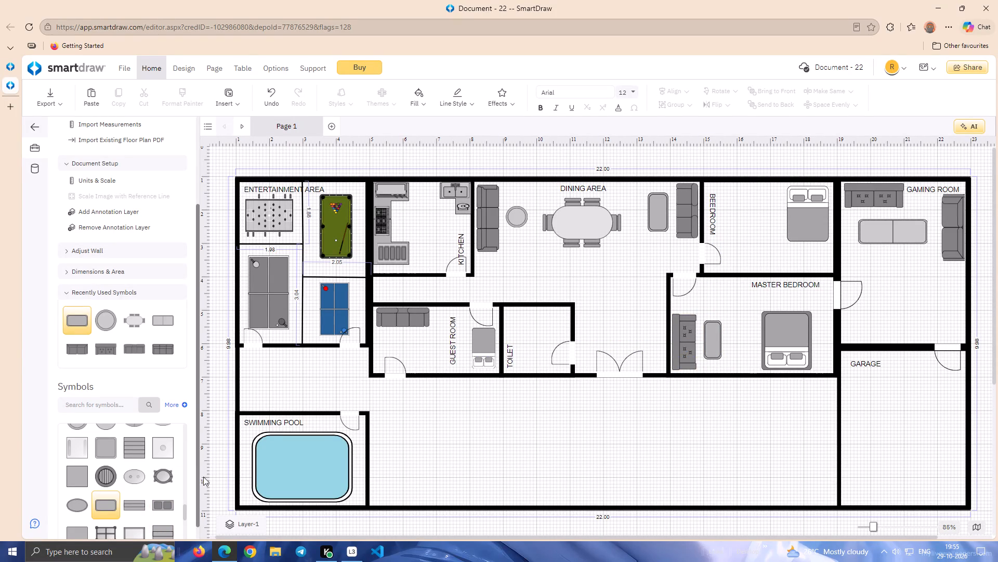
# Add the striped Wood Rectangular Coffee Table in front of the guest room's sofa, sized 1.22 wide by 0.33 high.
pyautogui.moveTo(186, 509); pyautogui.dragTo(186, 511)
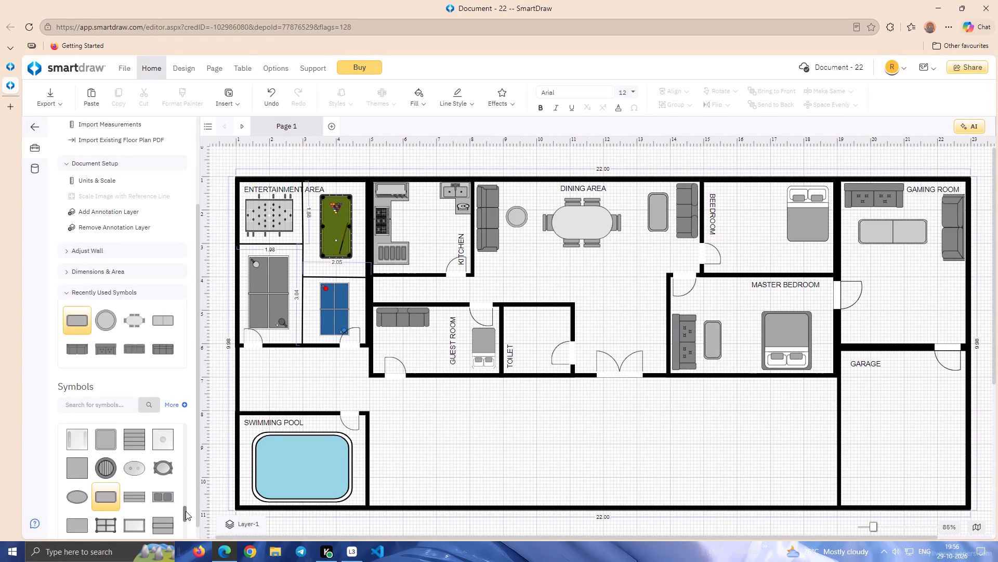
pyautogui.moveTo(186, 511); pyautogui.dragTo(184, 517)
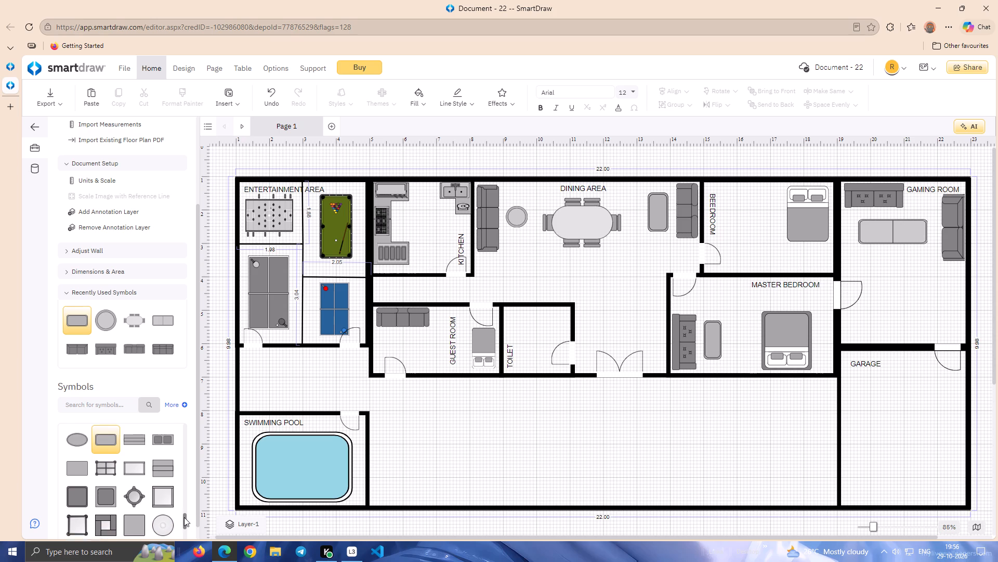
pyautogui.moveTo(184, 517); pyautogui.dragTo(186, 485)
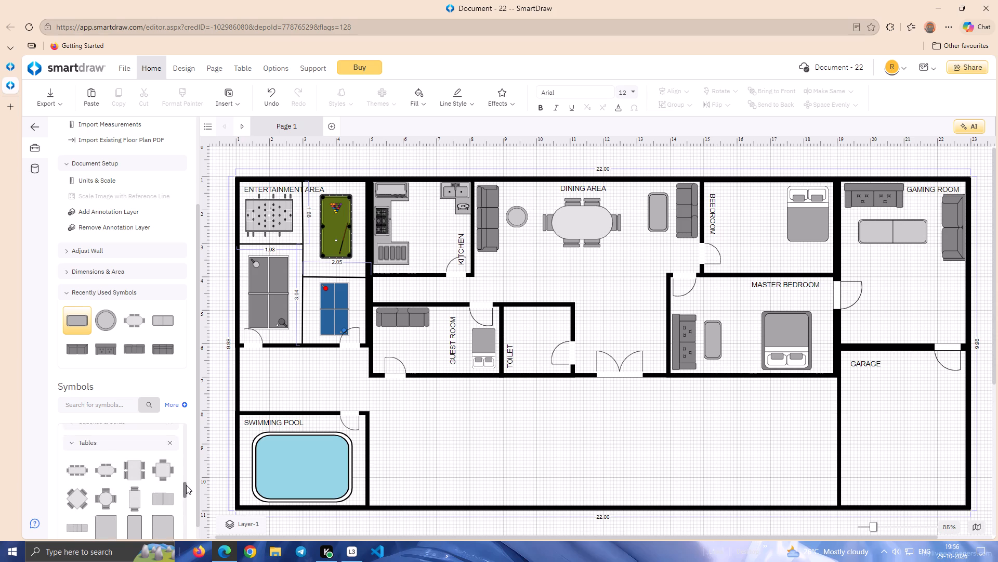
pyautogui.moveTo(186, 485); pyautogui.dragTo(186, 514)
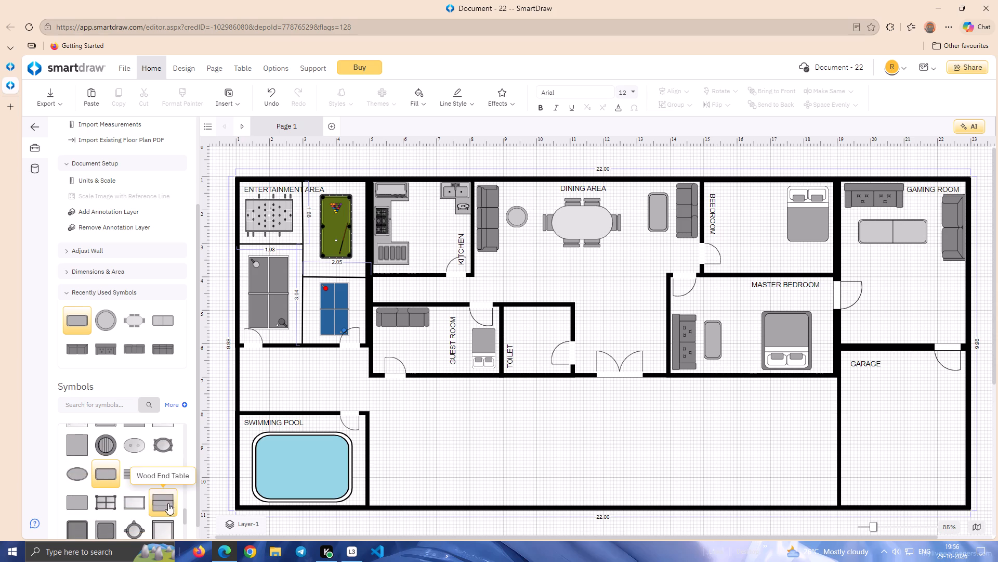
pyautogui.doubleClick(139, 474)
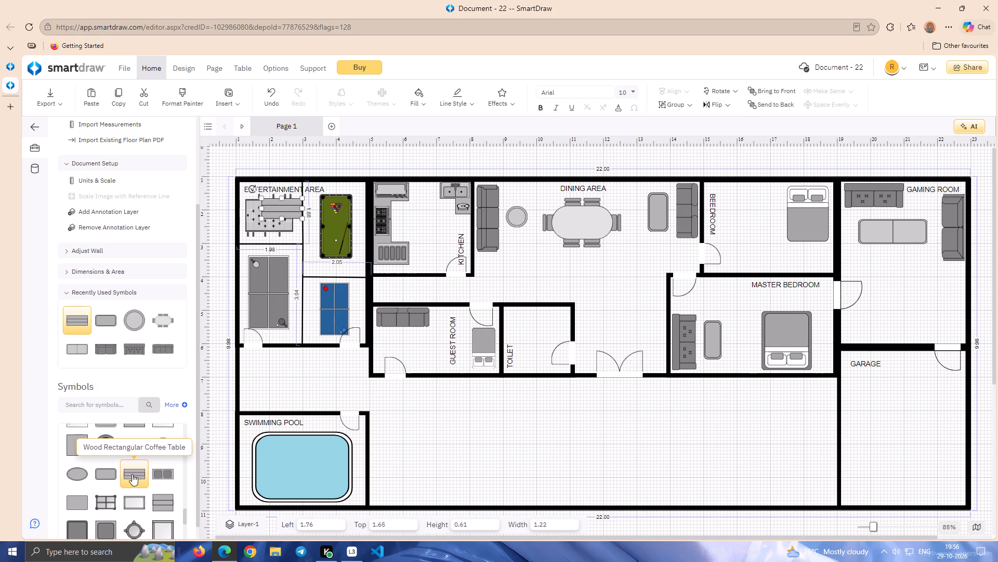
pyautogui.moveTo(293, 207); pyautogui.dragTo(394, 278)
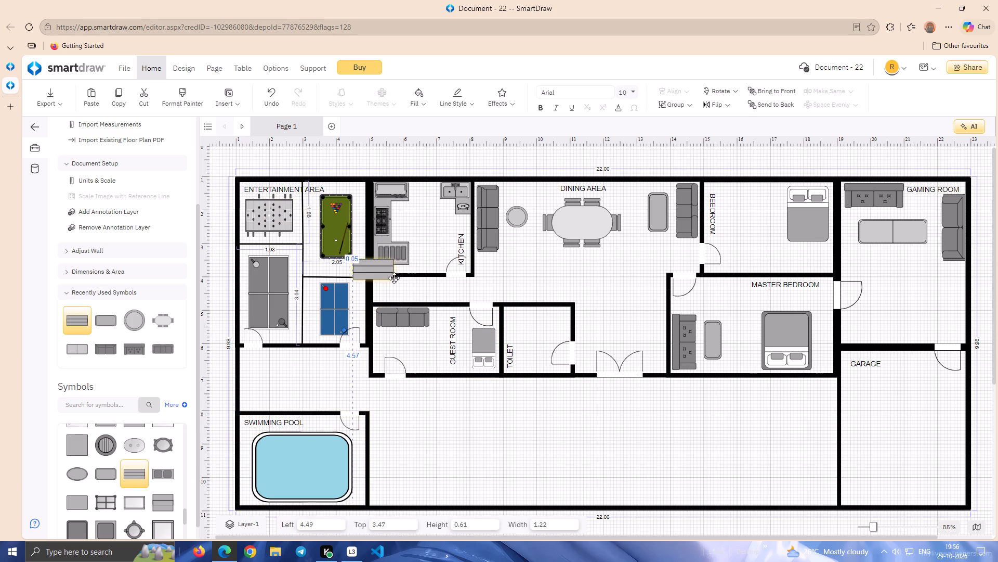
pyautogui.moveTo(394, 278); pyautogui.dragTo(413, 334)
pyautogui.moveTo(423, 346); pyautogui.dragTo(423, 339)
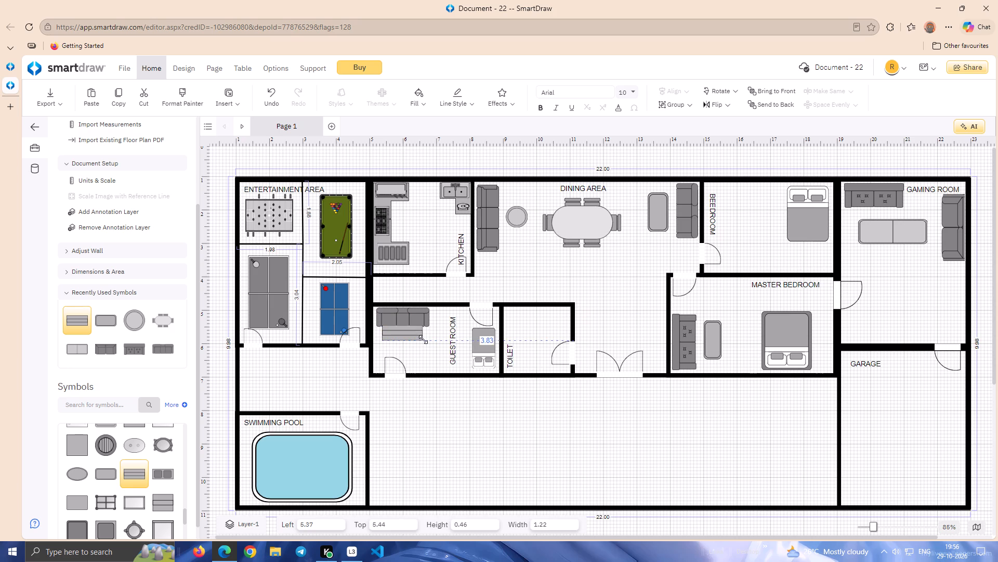
pyautogui.moveTo(423, 339); pyautogui.dragTo(423, 338)
pyautogui.moveTo(413, 331); pyautogui.dragTo(412, 338)
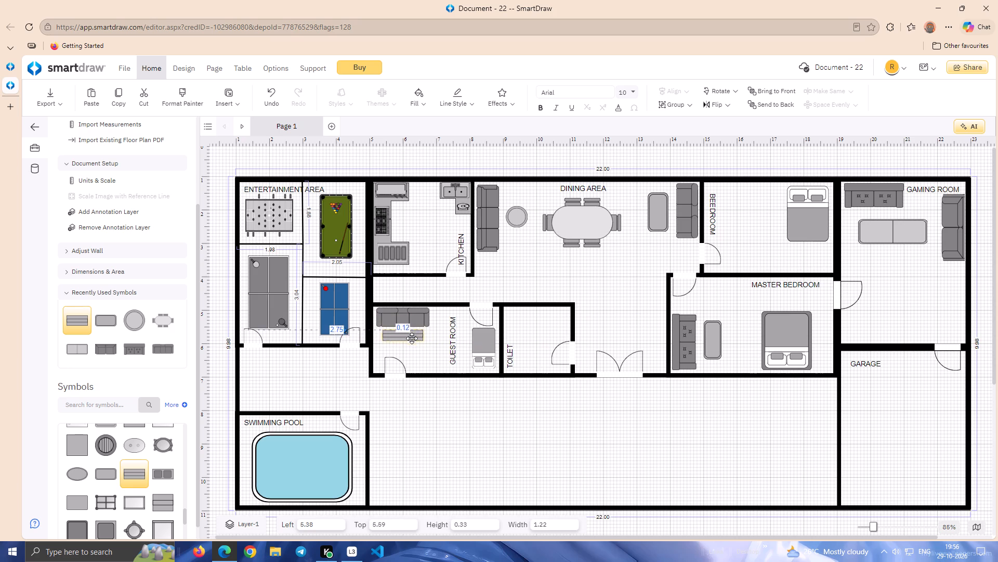
# Shift the guest room's striped coffee table slightly away from the sofa, to 5.38 left and 5.65 top.
pyautogui.moveTo(412, 338); pyautogui.dragTo(413, 339)
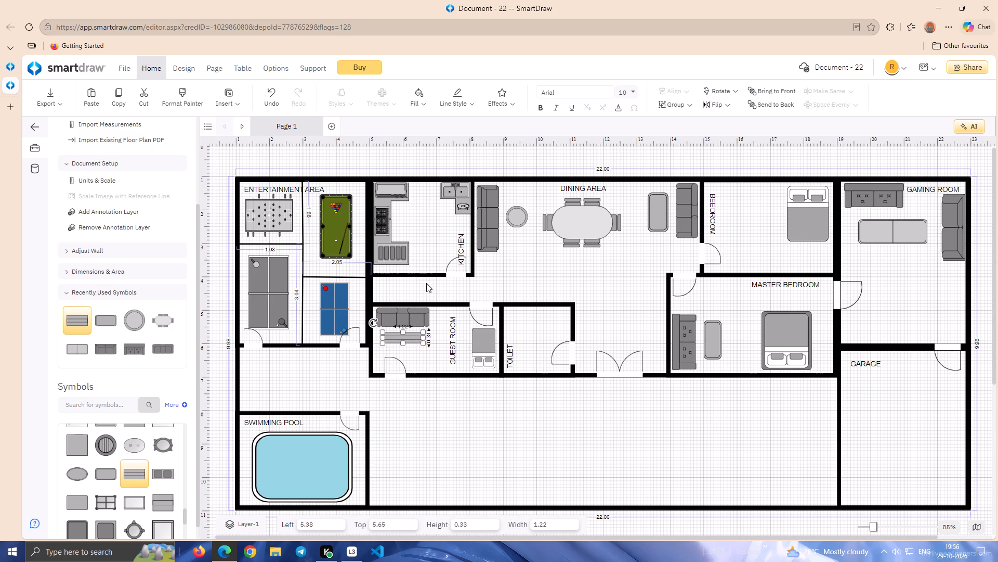
pyautogui.click(427, 288)
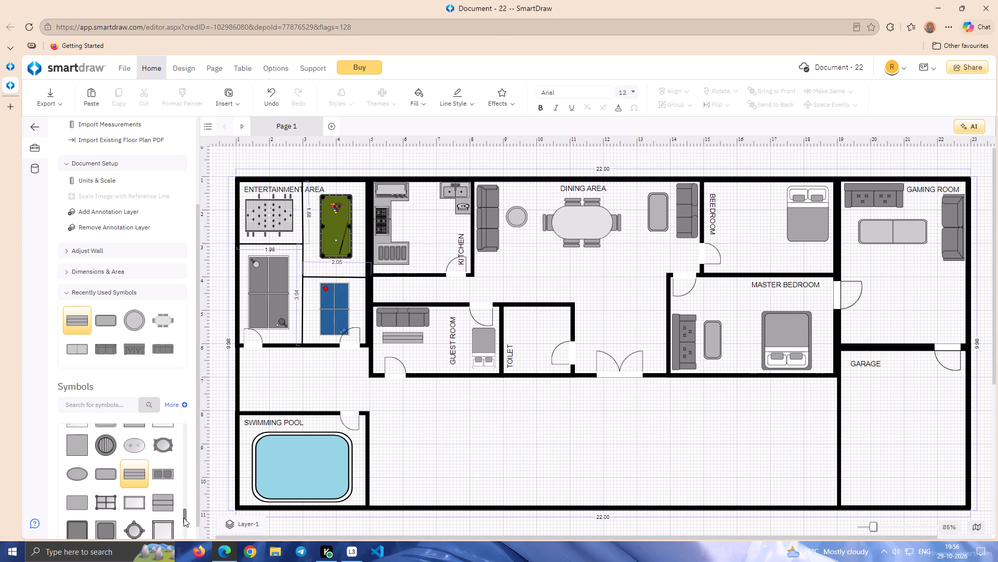
# Add the second bathtub from the Bathtubs & Showers symbols to the open area and resize it to 0.66 wide by 1.03 high.
pyautogui.moveTo(185, 516); pyautogui.dragTo(187, 497)
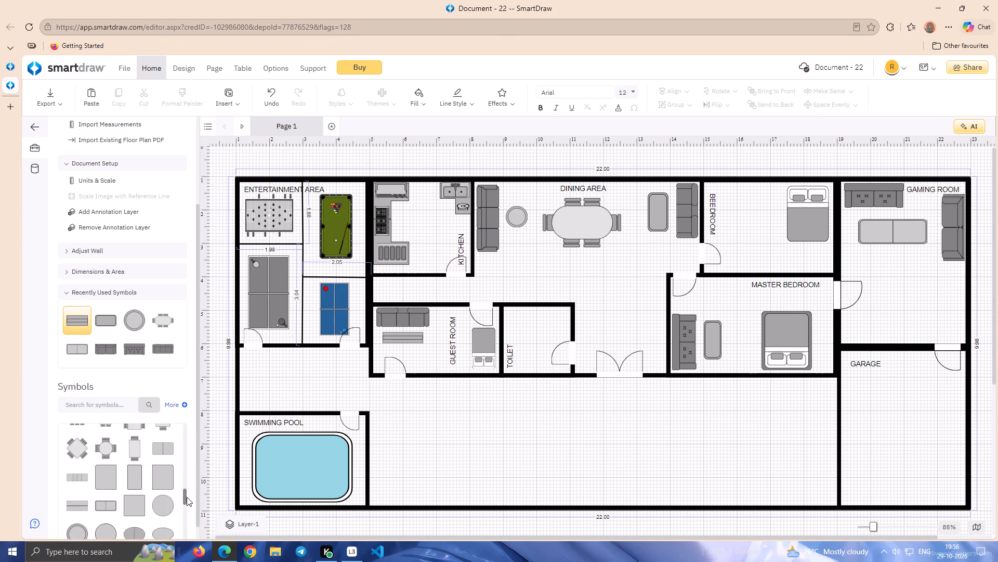
pyautogui.moveTo(187, 497); pyautogui.dragTo(188, 485)
pyautogui.click(73, 481)
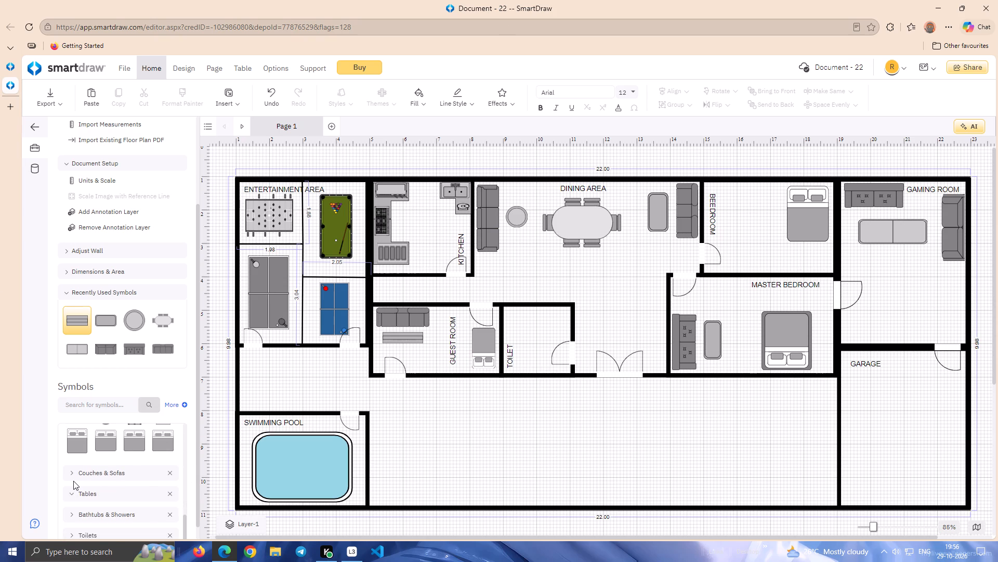
pyautogui.click(72, 513)
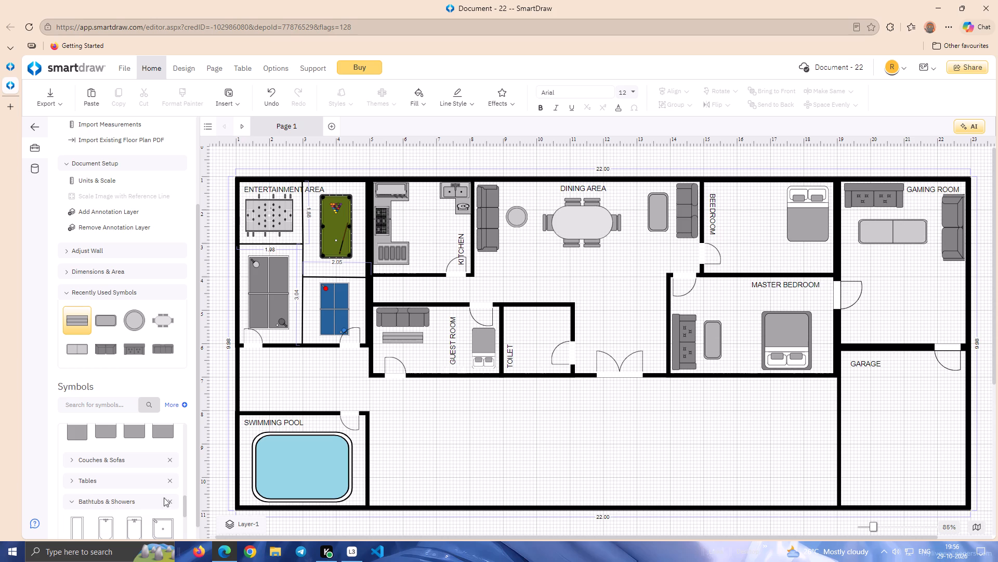
pyautogui.moveTo(183, 502); pyautogui.dragTo(183, 514)
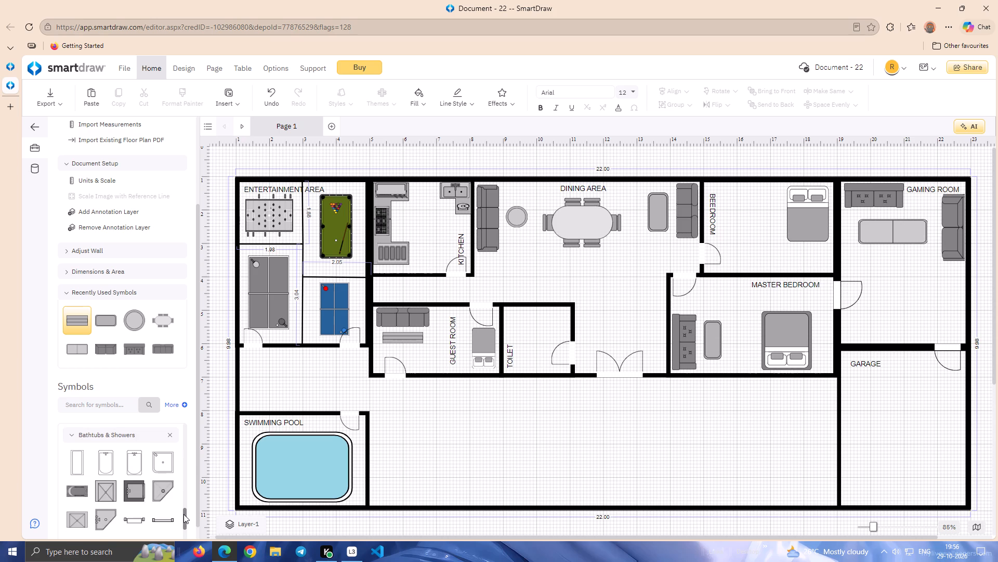
pyautogui.moveTo(183, 514); pyautogui.dragTo(183, 513)
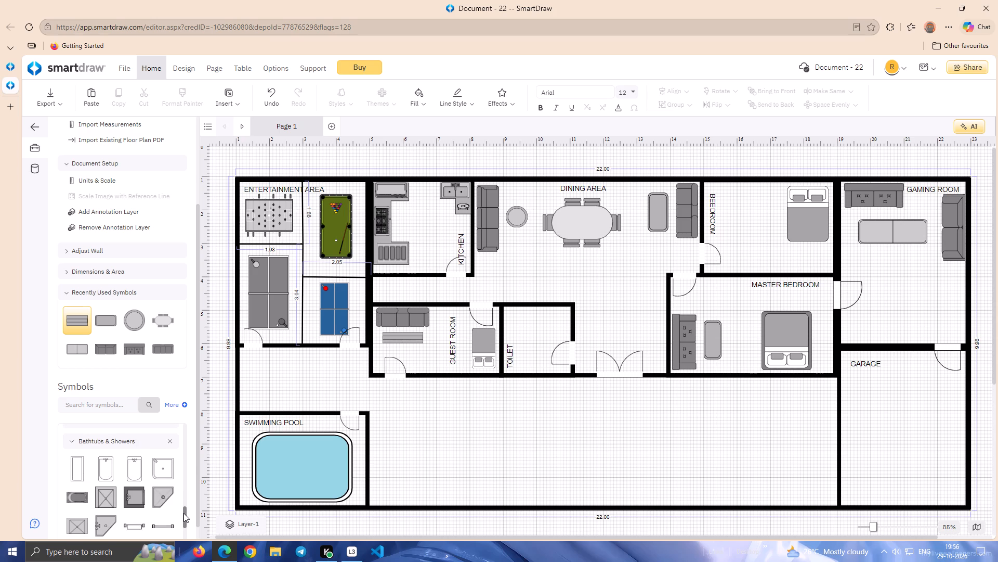
pyautogui.moveTo(183, 513); pyautogui.dragTo(183, 515)
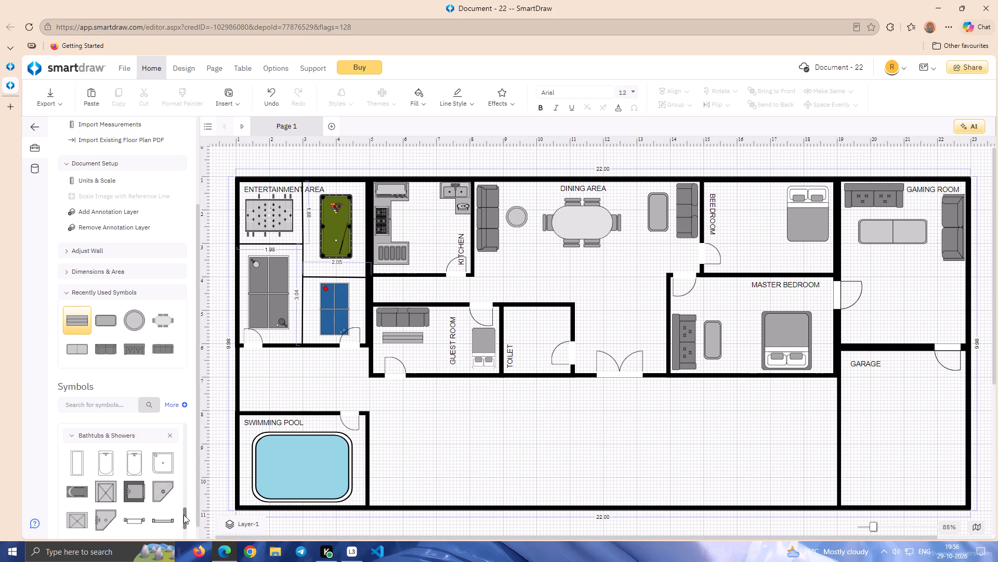
pyautogui.moveTo(183, 515); pyautogui.dragTo(183, 495)
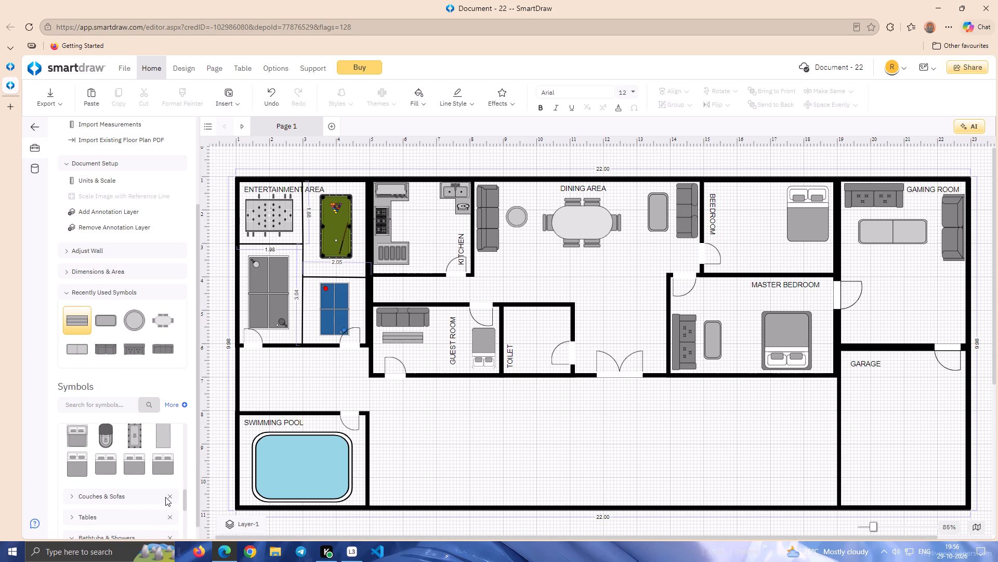
pyautogui.moveTo(184, 501); pyautogui.dragTo(183, 512)
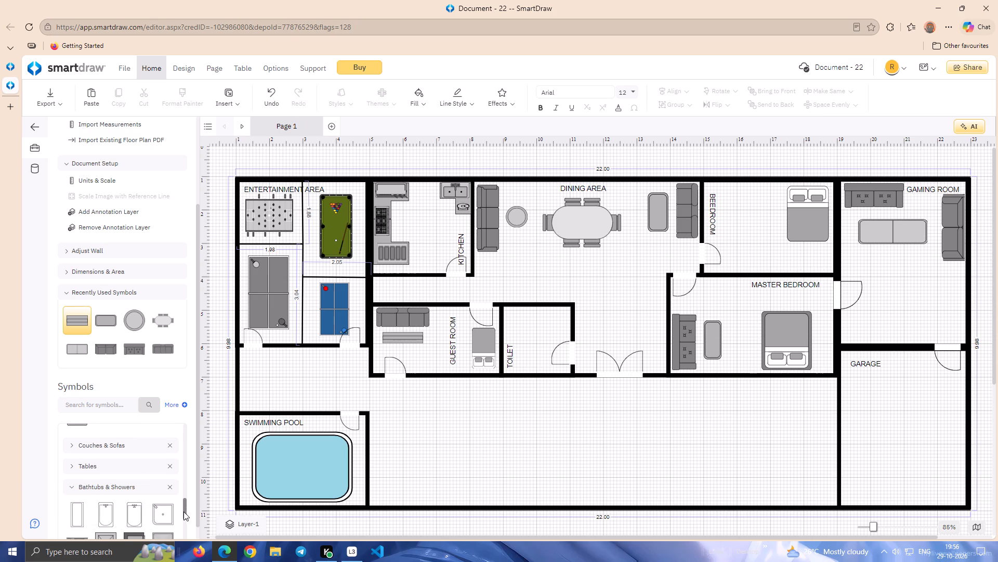
pyautogui.moveTo(183, 512); pyautogui.dragTo(182, 517)
pyautogui.doubleClick(100, 481)
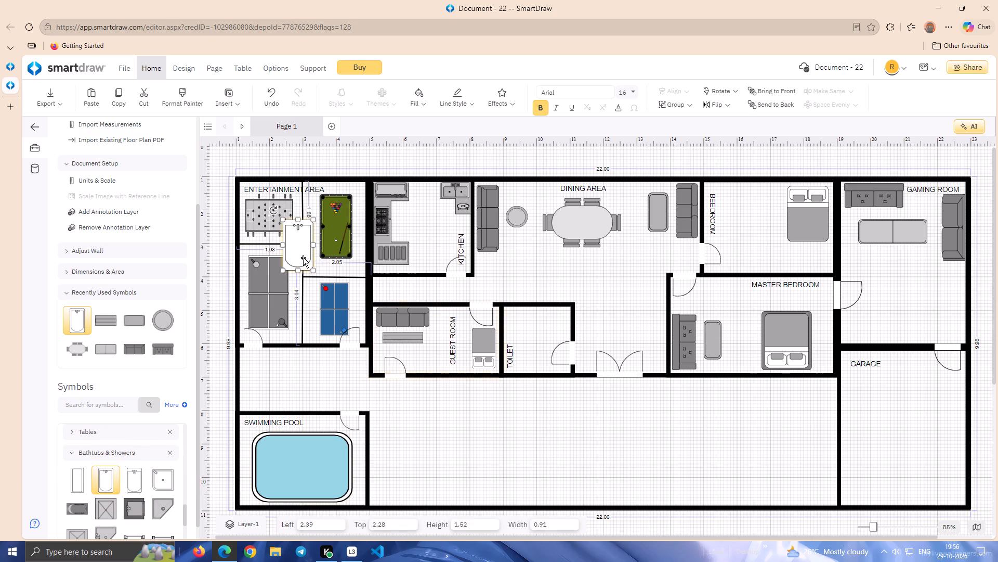
pyautogui.moveTo(300, 258); pyautogui.dragTo(481, 449)
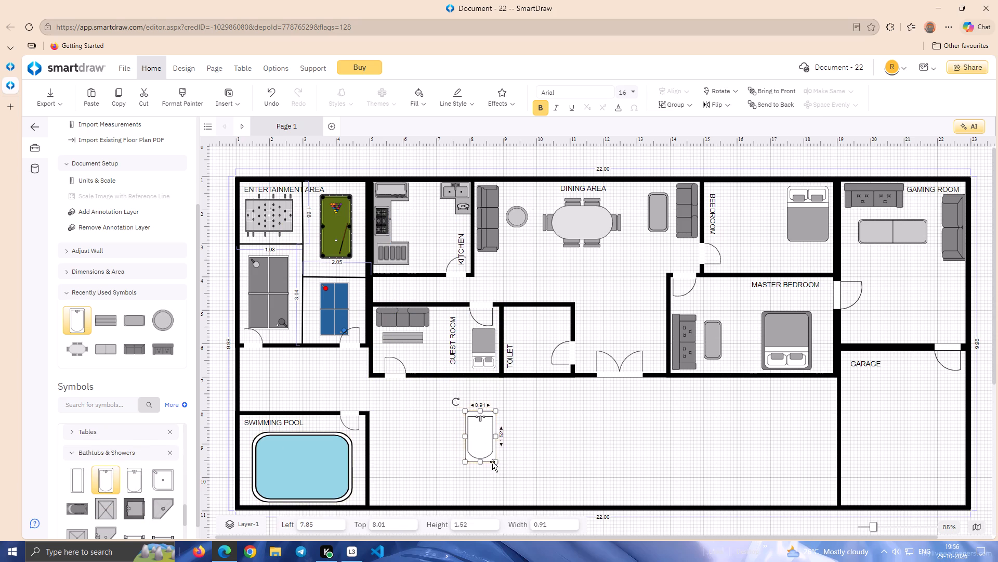
pyautogui.moveTo(494, 462); pyautogui.dragTo(487, 450)
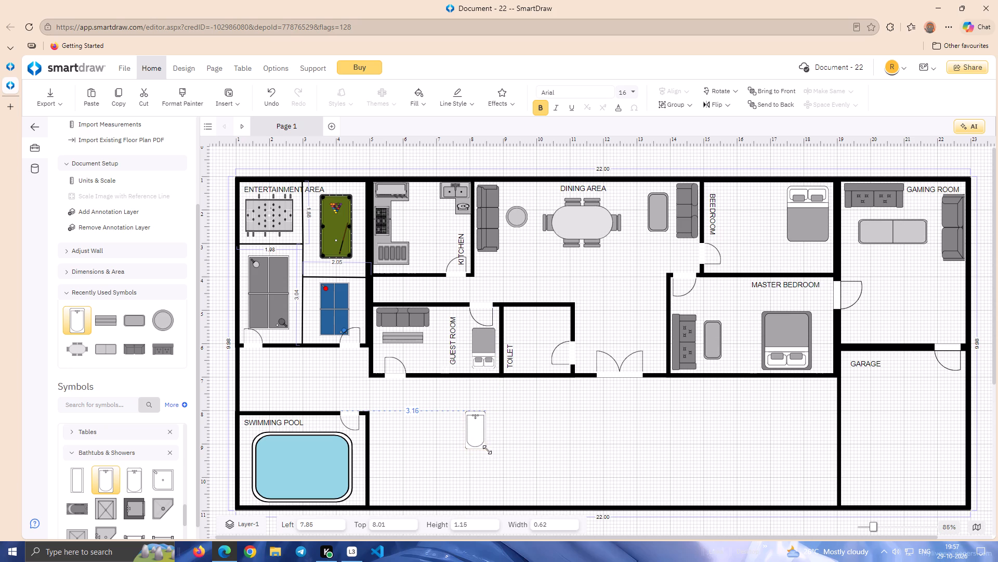
pyautogui.moveTo(487, 450); pyautogui.dragTo(487, 445)
# Move the bathtub into the toilet room, turn it sideways and place it in the corner by the guest room wall, at 9.27 left and 4.80 top.
pyautogui.moveTo(482, 439); pyautogui.dragTo(509, 366)
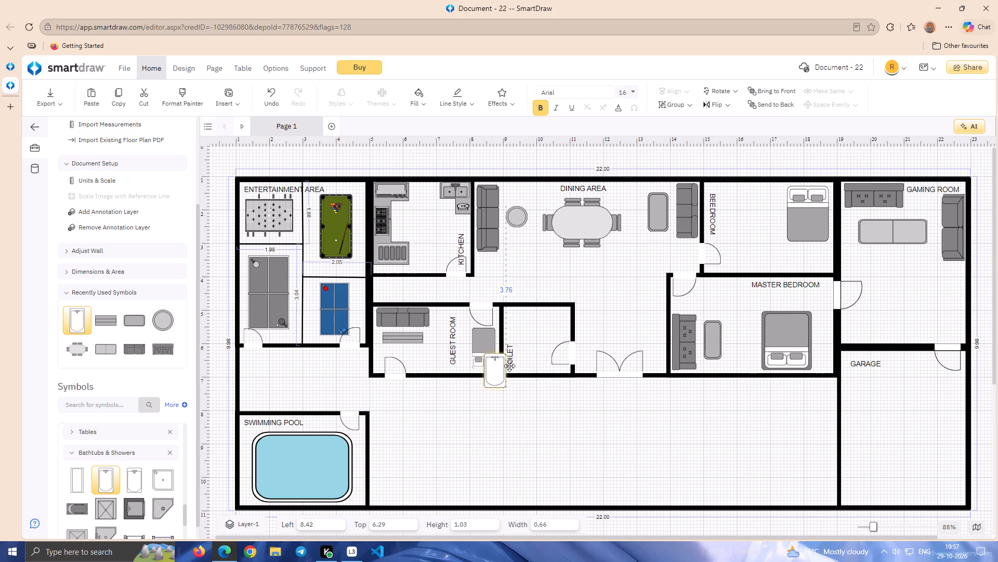
pyautogui.moveTo(509, 366); pyautogui.dragTo(526, 338)
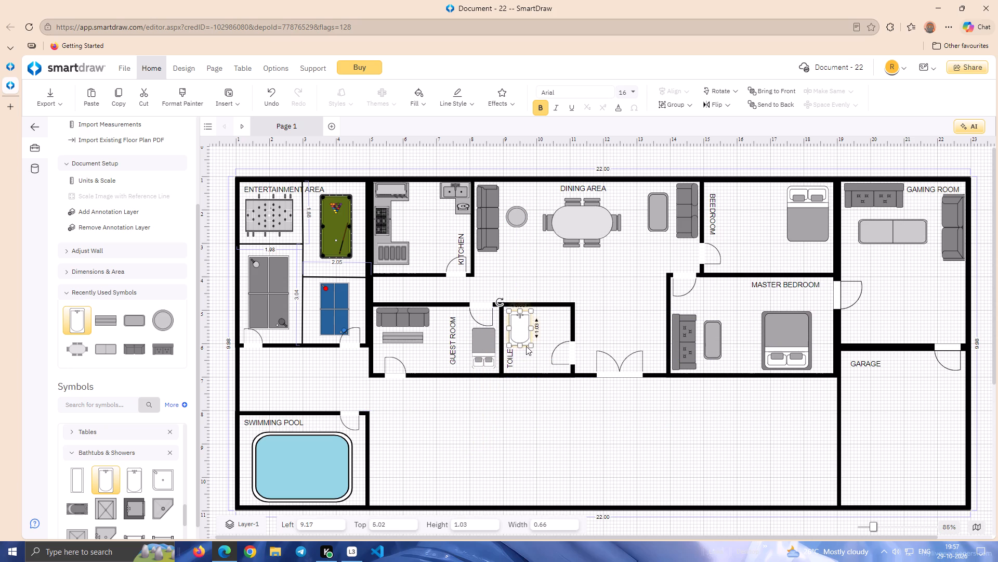
pyautogui.moveTo(502, 303); pyautogui.dragTo(487, 348)
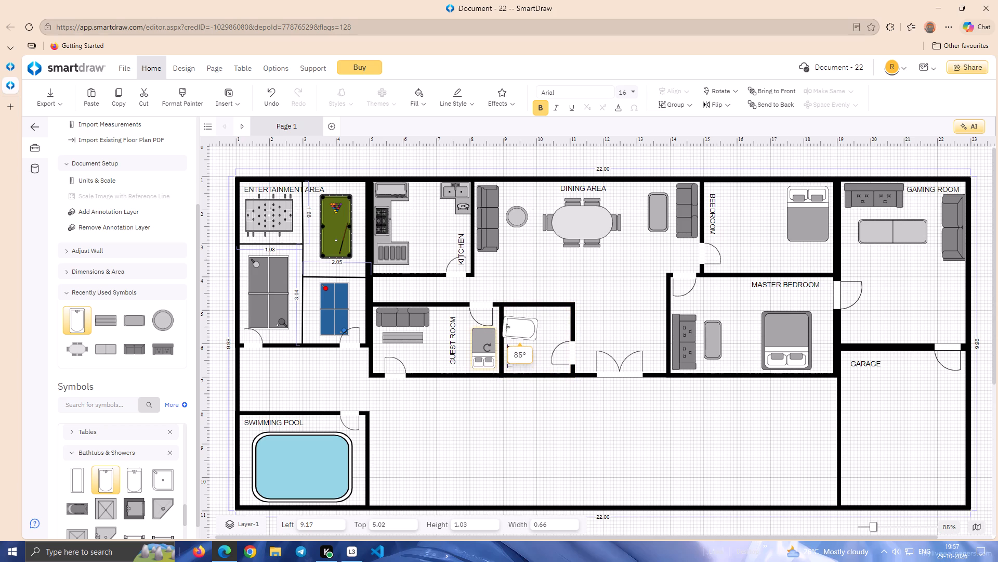
pyautogui.moveTo(487, 348); pyautogui.dragTo(487, 352)
pyautogui.moveTo(519, 333); pyautogui.dragTo(522, 329)
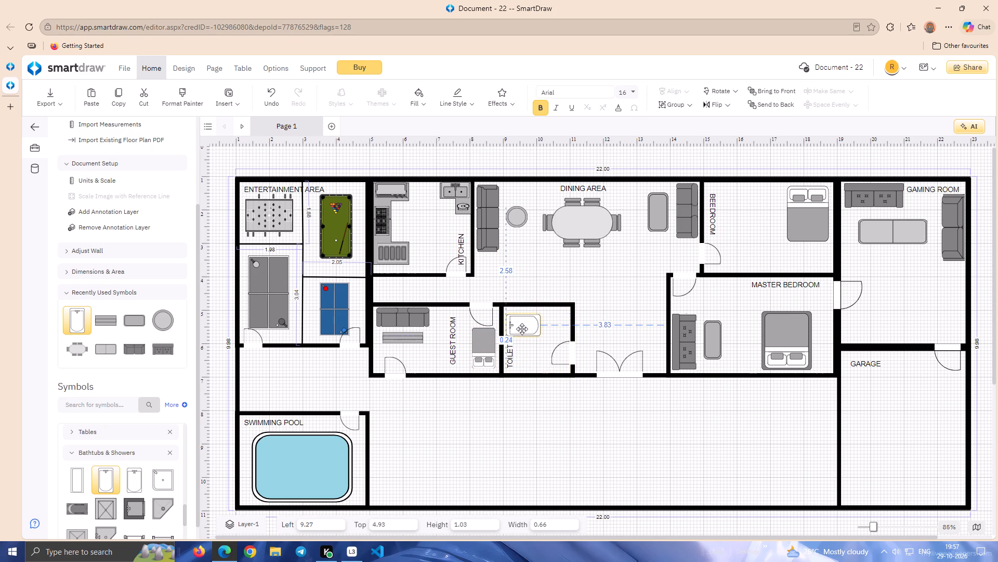
pyautogui.moveTo(522, 329); pyautogui.dragTo(523, 325)
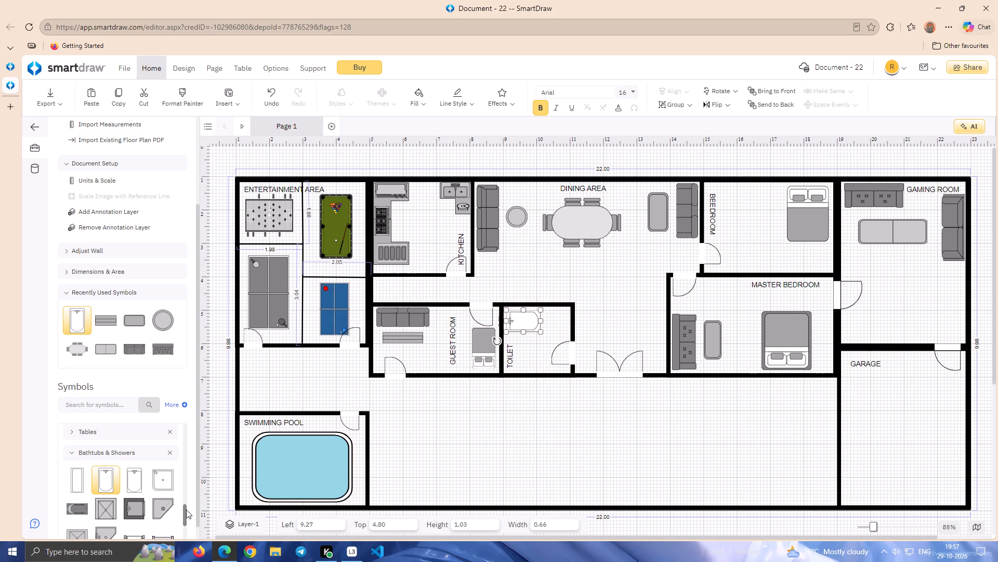
# Add the third toilet from the Toilets symbols, resize it to 0.36 wide by 0.59 high and move it to the open area.
pyautogui.moveTo(186, 508); pyautogui.dragTo(186, 503)
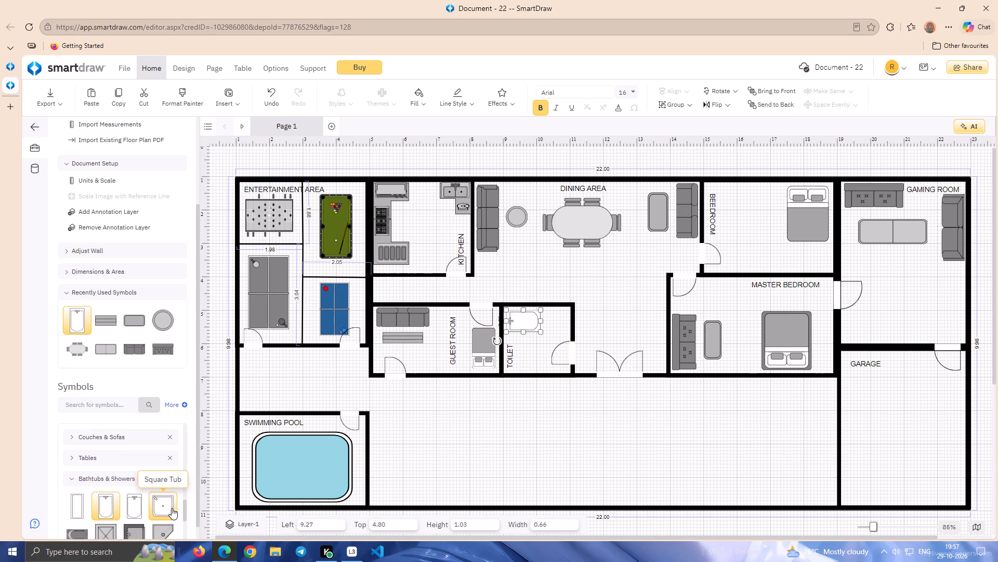
pyautogui.moveTo(186, 508); pyautogui.dragTo(187, 469)
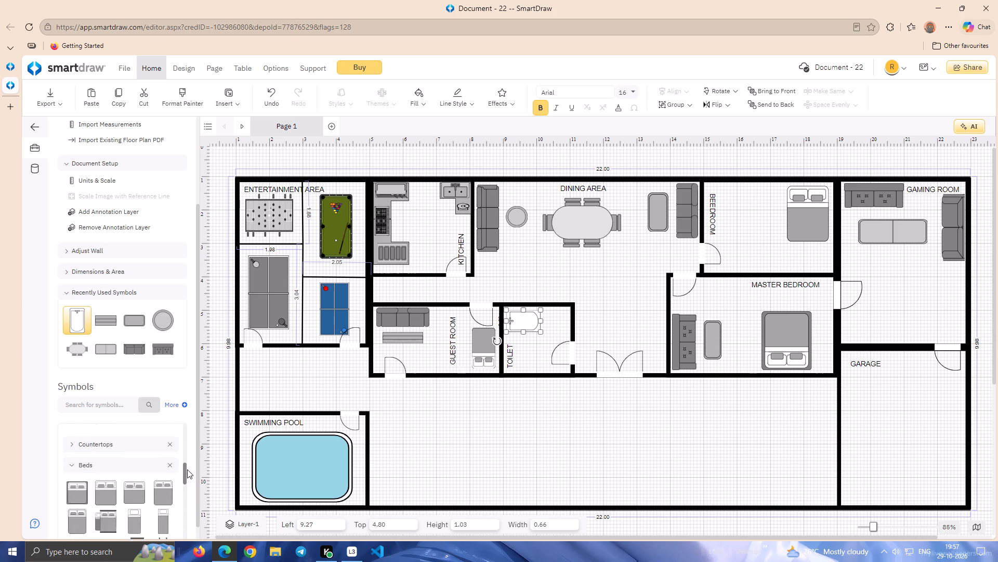
pyautogui.moveTo(187, 469); pyautogui.dragTo(189, 553)
pyautogui.click(73, 531)
pyautogui.click(73, 534)
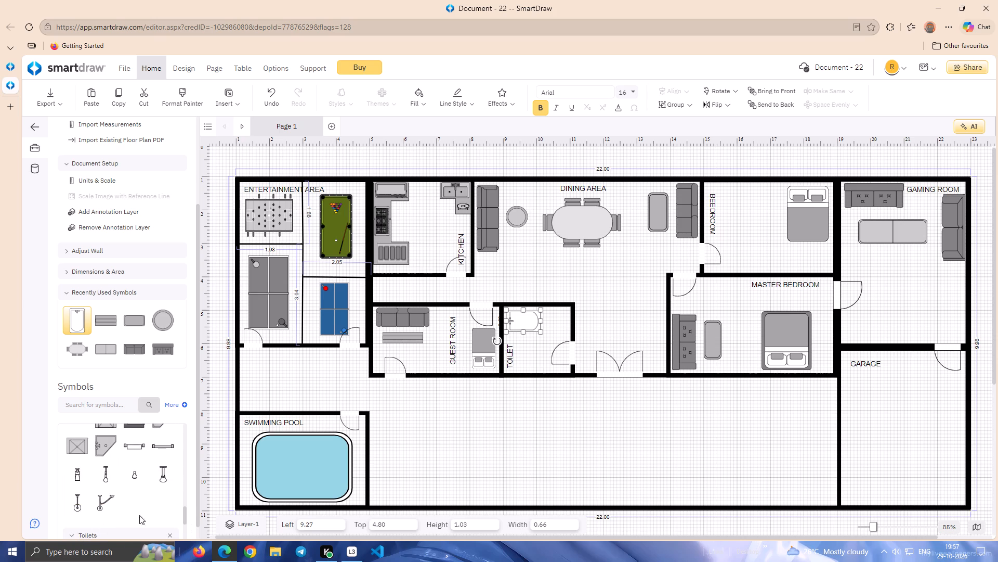
pyautogui.click(195, 502)
pyautogui.click(202, 499)
pyautogui.moveTo(196, 502); pyautogui.dragTo(196, 535)
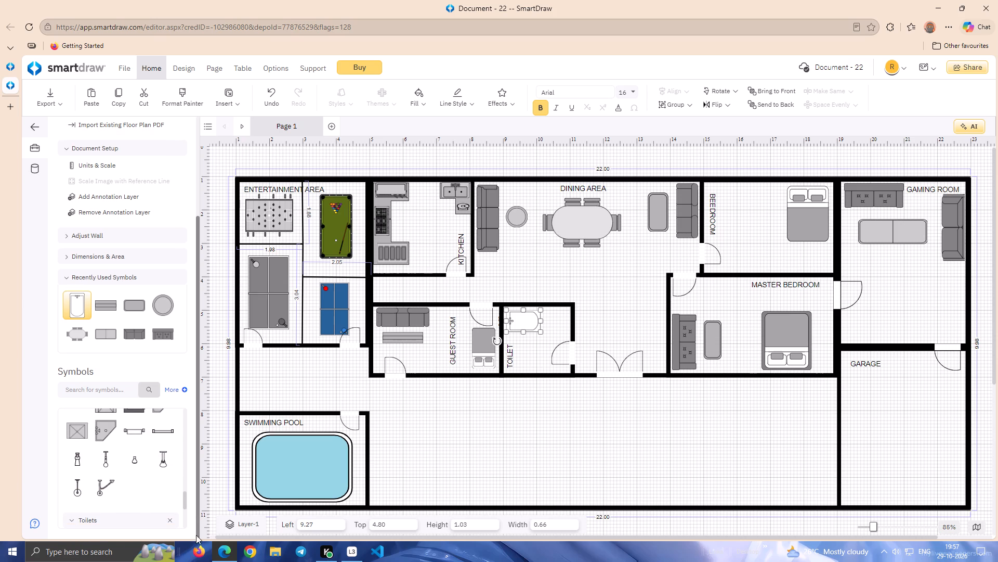
pyautogui.moveTo(196, 535); pyautogui.dragTo(196, 561)
pyautogui.moveTo(185, 498); pyautogui.dragTo(182, 519)
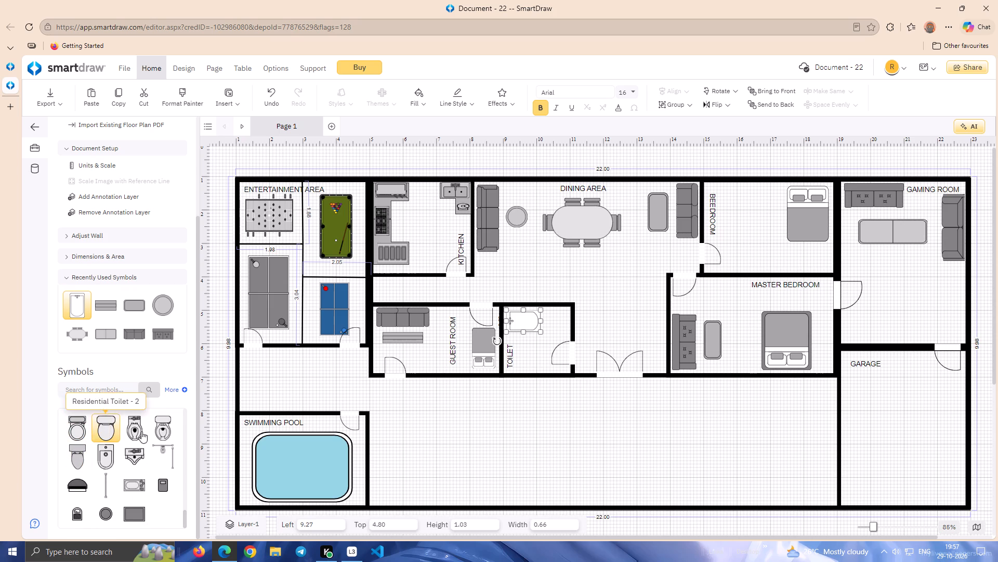
pyautogui.doubleClick(131, 429)
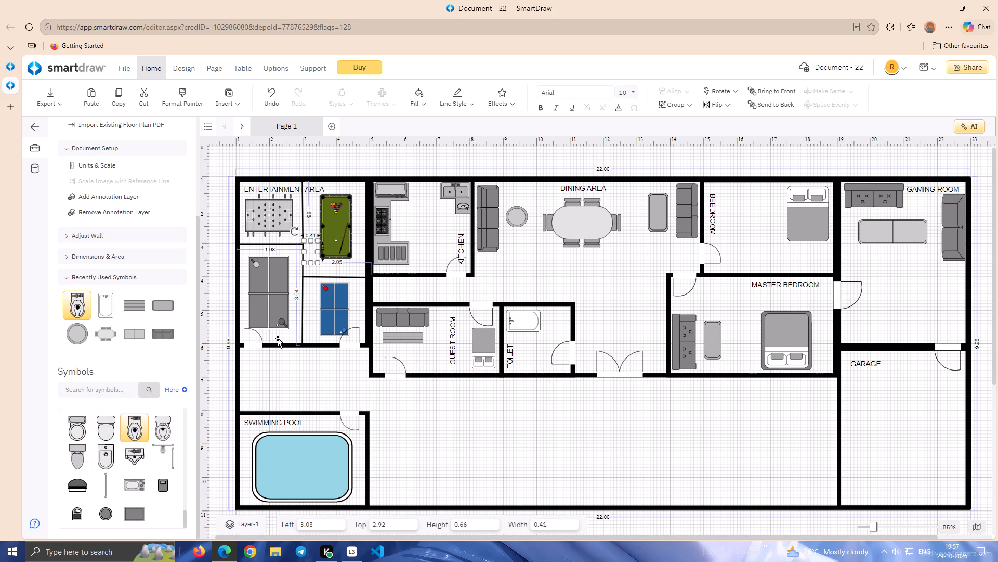
pyautogui.moveTo(317, 239); pyautogui.dragTo(316, 244)
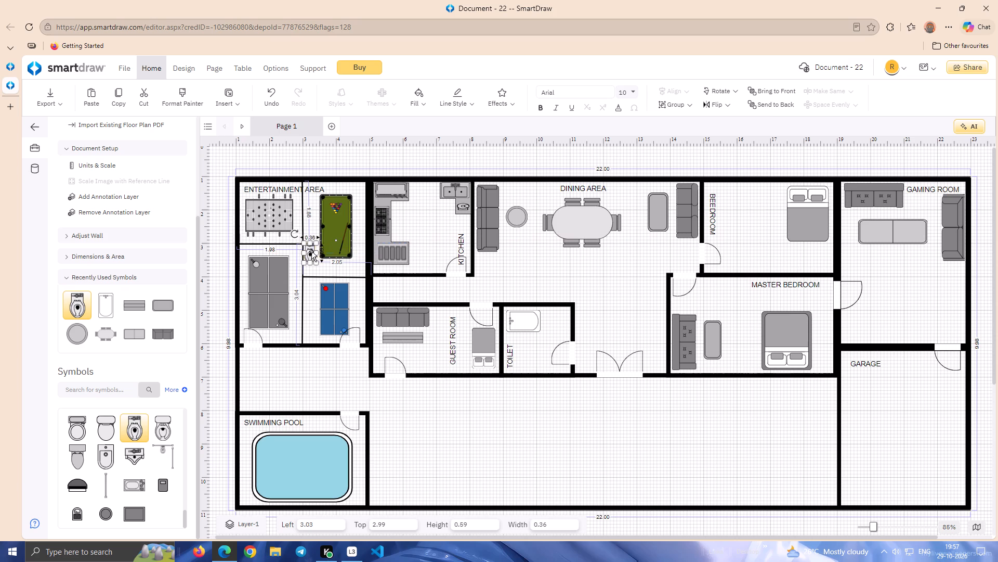
pyautogui.moveTo(311, 251); pyautogui.dragTo(515, 411)
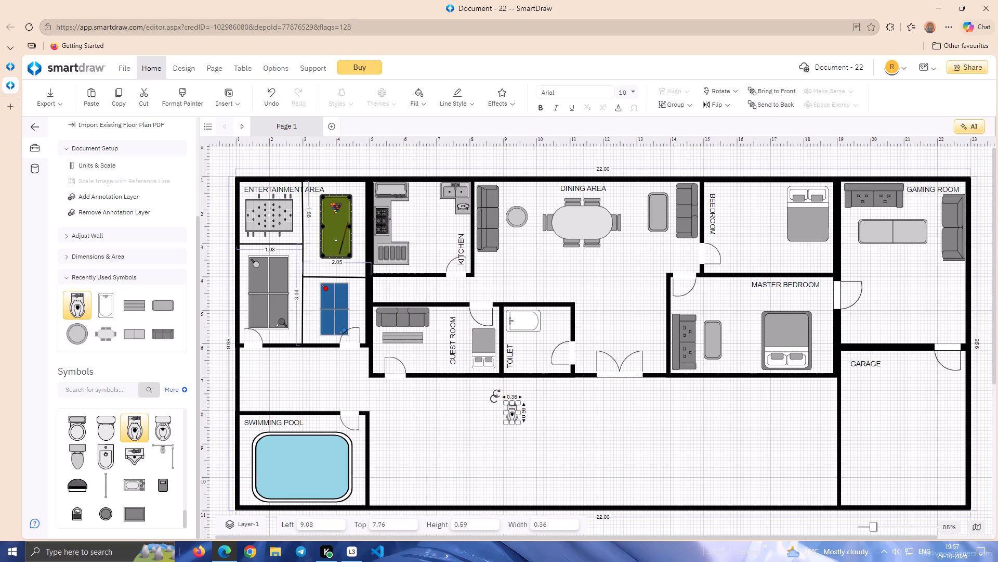
# Turn the toilet sideways and place it in the toilet room opposite the bathtub, at 10.46 left and 4.91 top.
pyautogui.moveTo(498, 394); pyautogui.dragTo(539, 396)
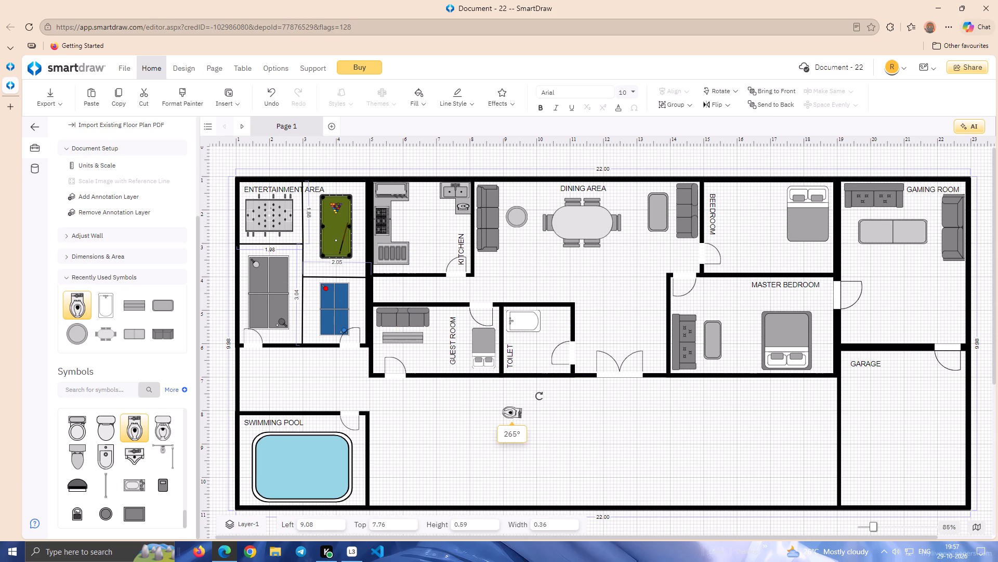
pyautogui.moveTo(539, 396); pyautogui.dragTo(539, 392)
pyautogui.moveTo(515, 410); pyautogui.dragTo(516, 409)
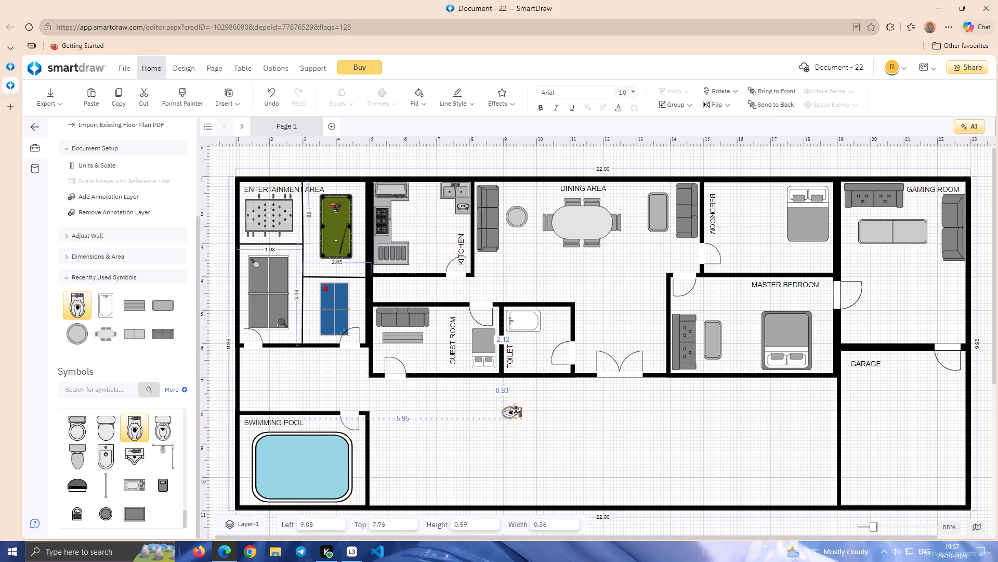
pyautogui.moveTo(516, 409); pyautogui.dragTo(560, 316)
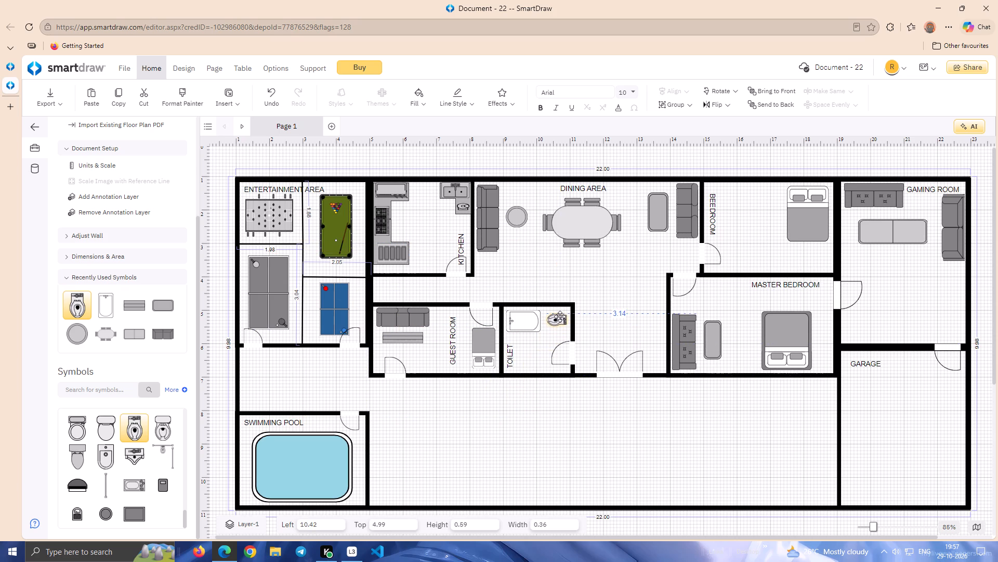
pyautogui.moveTo(560, 316); pyautogui.dragTo(561, 315)
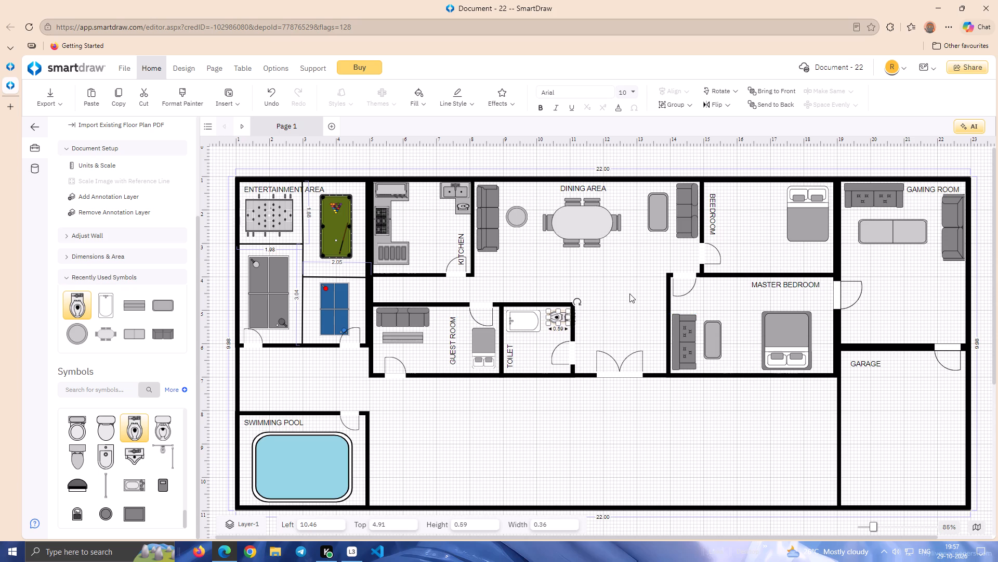
pyautogui.click(629, 293)
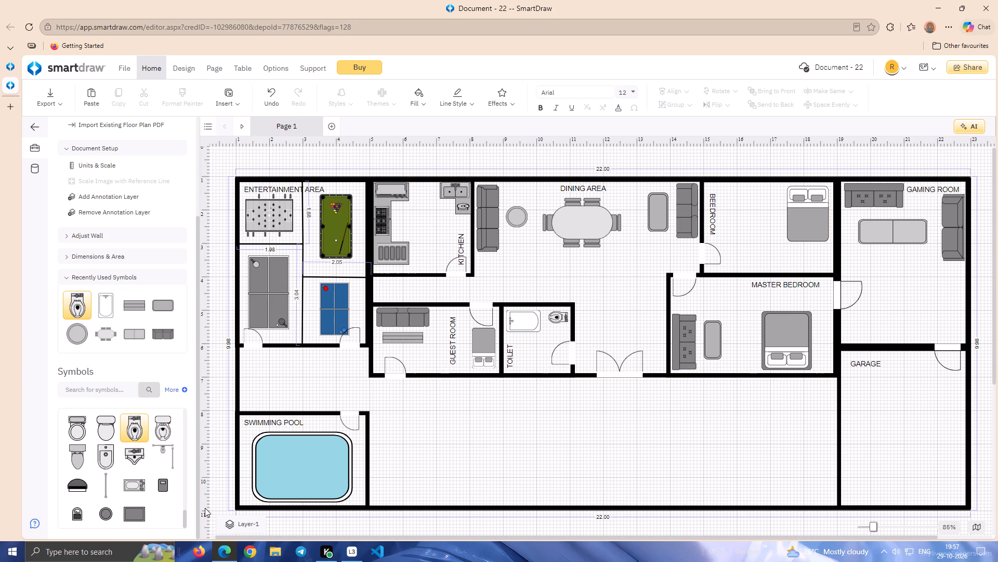
# Collapse the Bathtubs & Showers, Toilets and Beds symbol categories.
pyautogui.moveTo(185, 515); pyautogui.dragTo(193, 478)
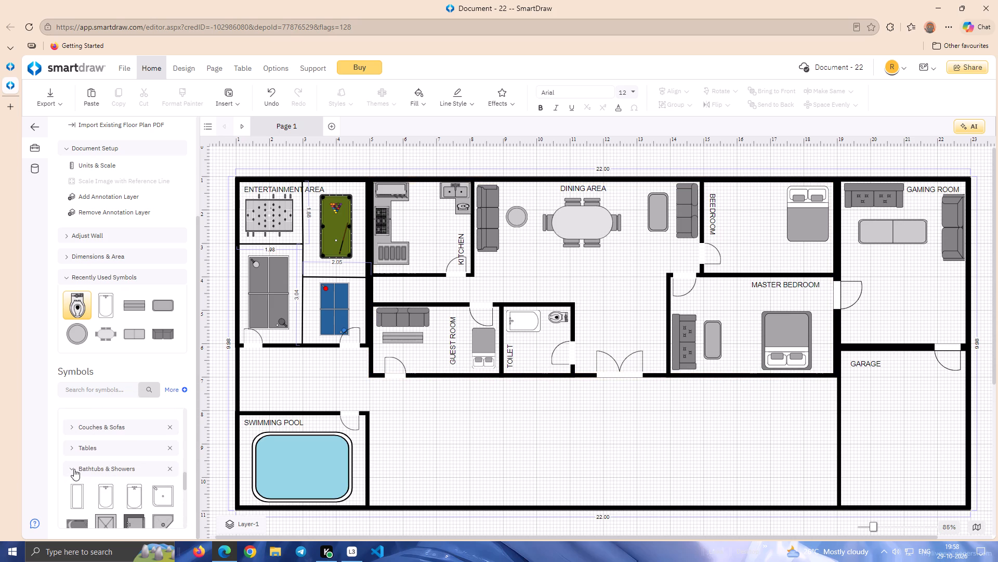
pyautogui.click(74, 469)
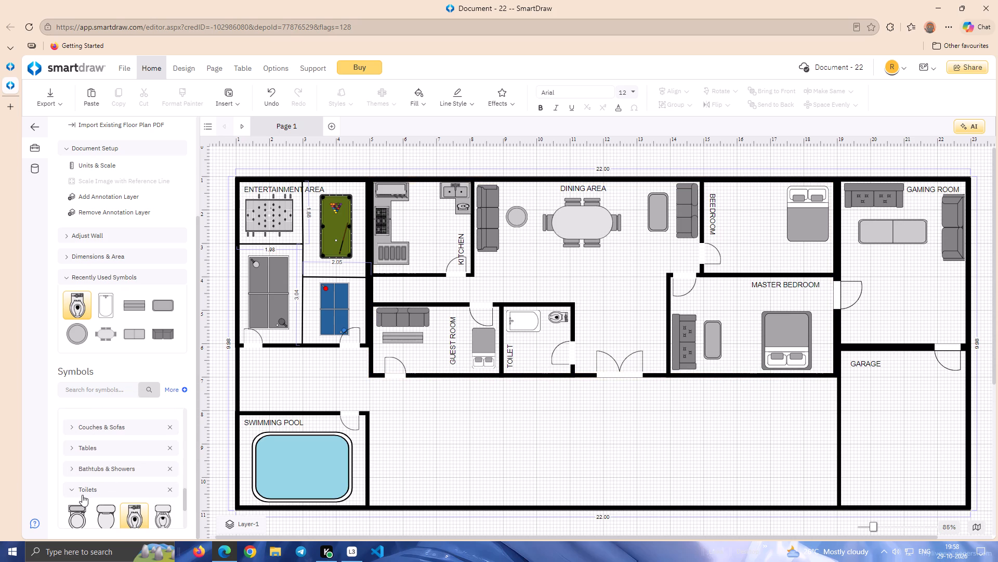
pyautogui.click(78, 494)
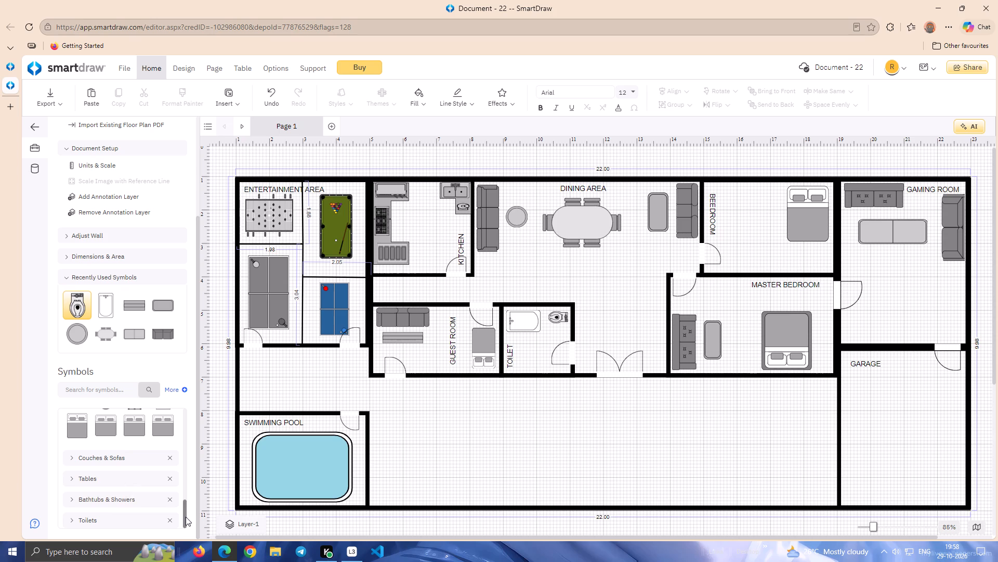
pyautogui.moveTo(186, 517); pyautogui.dragTo(187, 465)
pyautogui.click(74, 498)
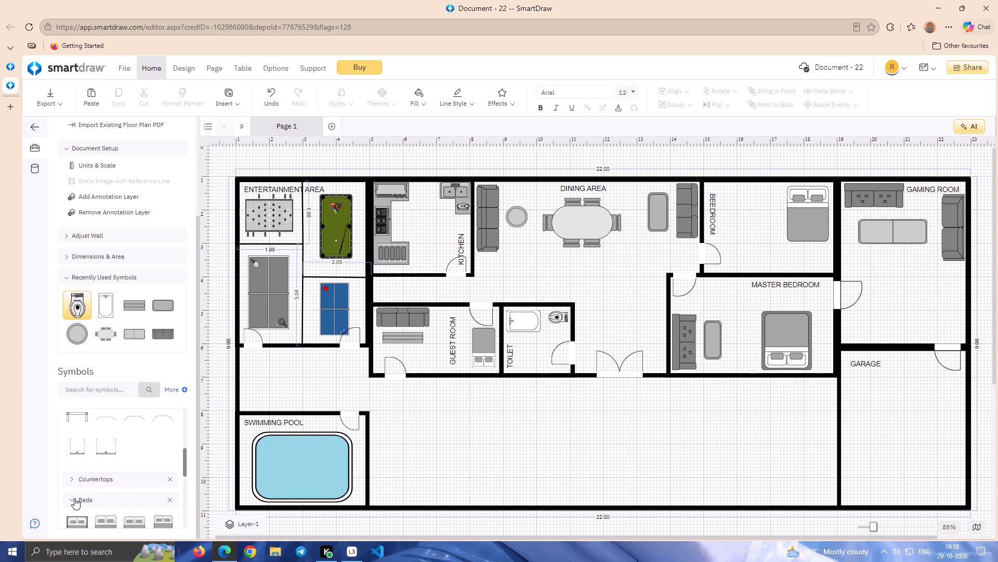
# Search the symbols for GAMING PC and place the PC Man symbol from Cisco Products (Marketing) in the gaming room, at 21.70 left and 3.85 top.
pyautogui.click(96, 392)
pyautogui.write('GAN')
pyautogui.press('BackSpace')
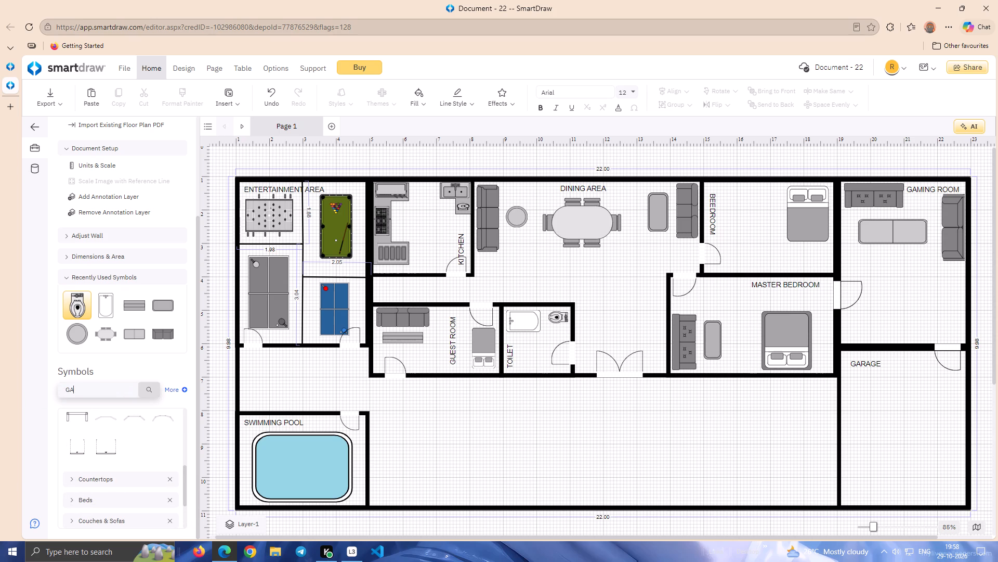
pyautogui.write('MING PC')
pyautogui.press('Return')
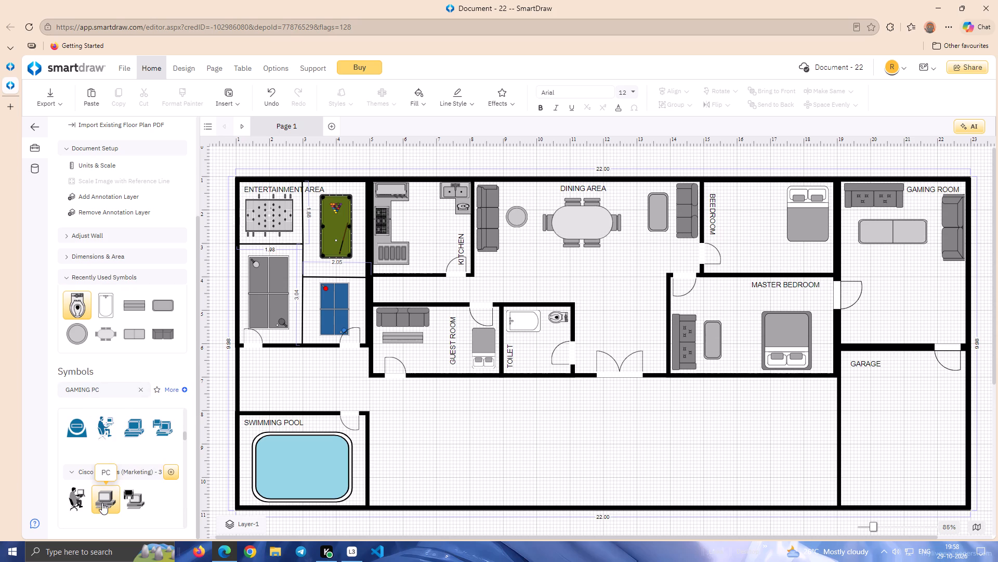
pyautogui.doubleClick(83, 501)
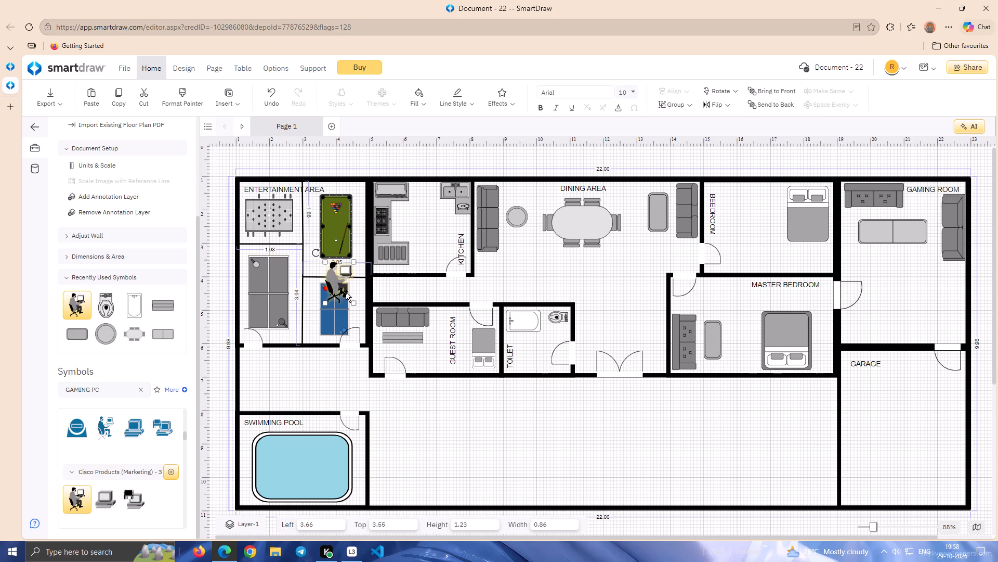
pyautogui.moveTo(344, 291); pyautogui.dragTo(932, 303)
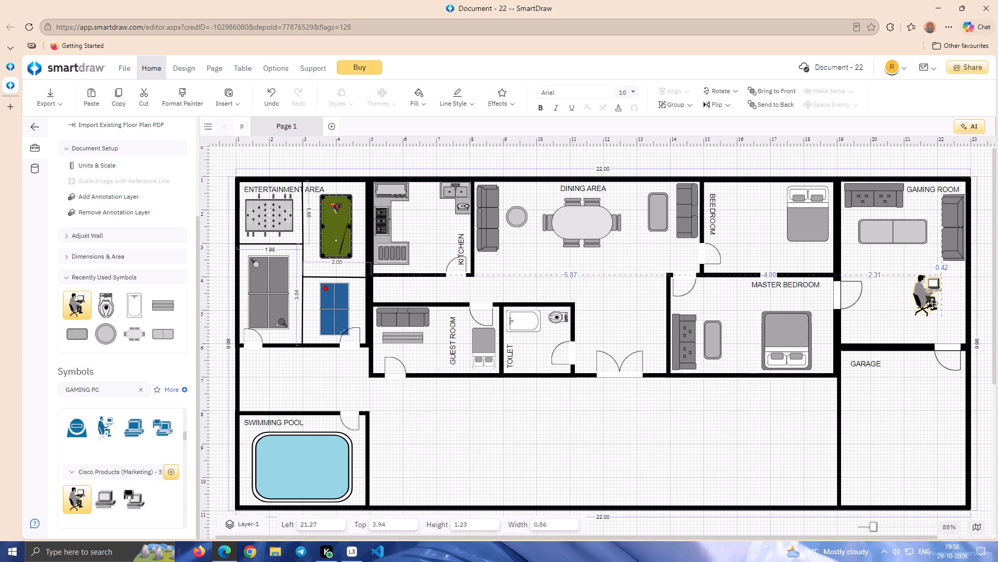
pyautogui.moveTo(932, 303); pyautogui.dragTo(948, 300)
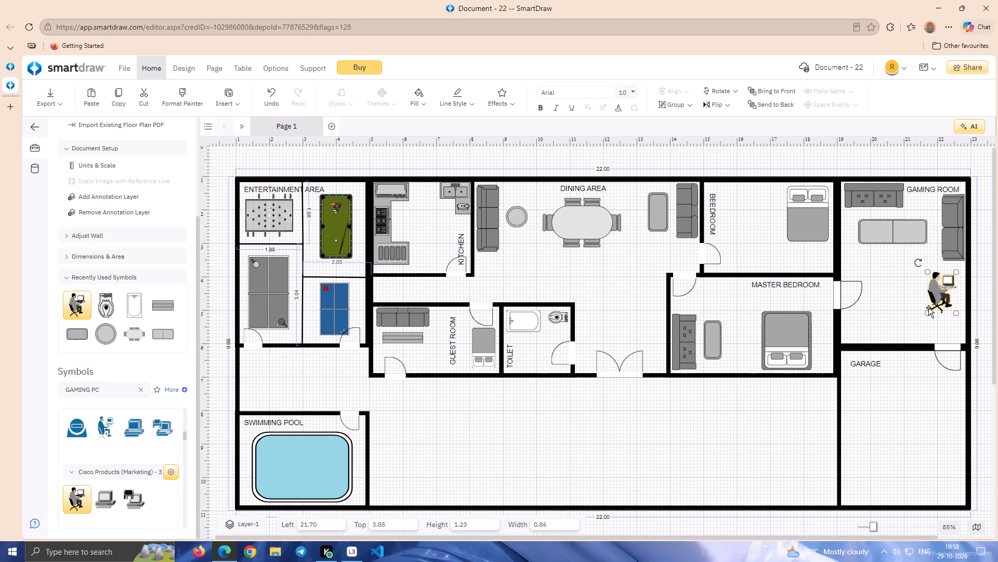
pyautogui.moveTo(926, 312); pyautogui.dragTo(928, 302)
# Add a second PC Man symbol, shrink it to 0.76 wide by 1.09 high, and place it in the gaming room's lower corner at 19.54 left and 4.77 top.
pyautogui.doubleClick(75, 496)
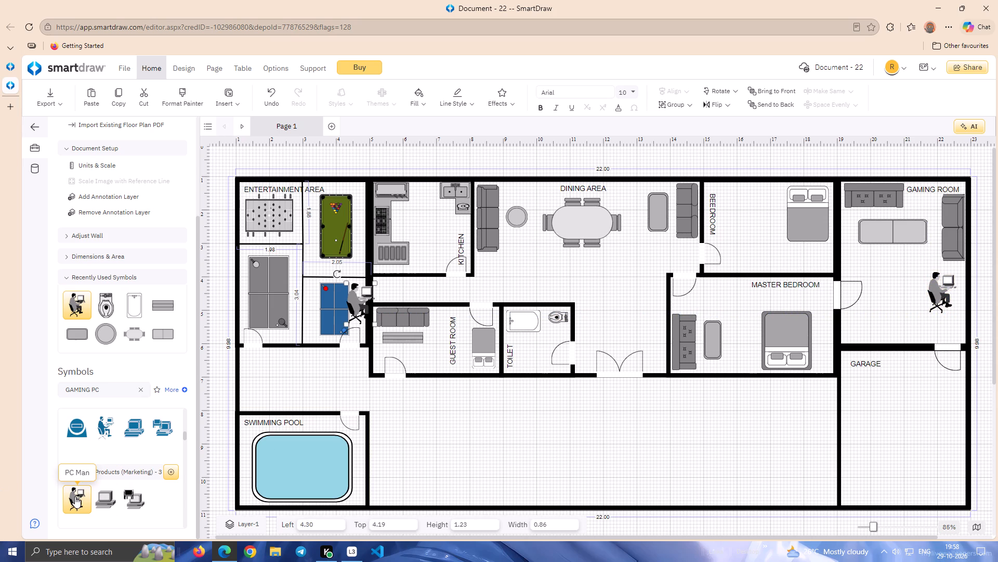
pyautogui.tripleClick(75, 496)
pyautogui.doubleClick(75, 496)
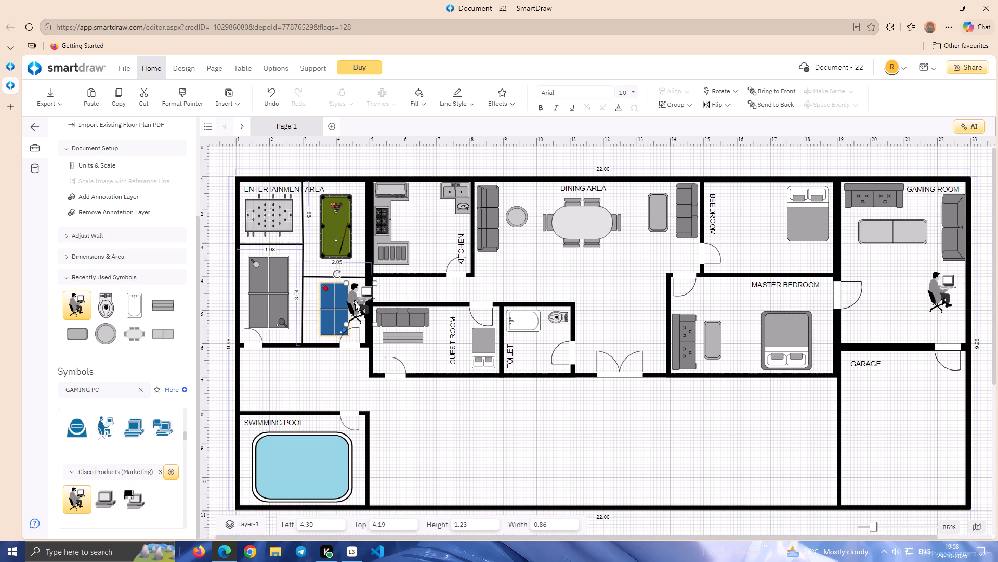
pyautogui.moveTo(357, 302); pyautogui.dragTo(903, 293)
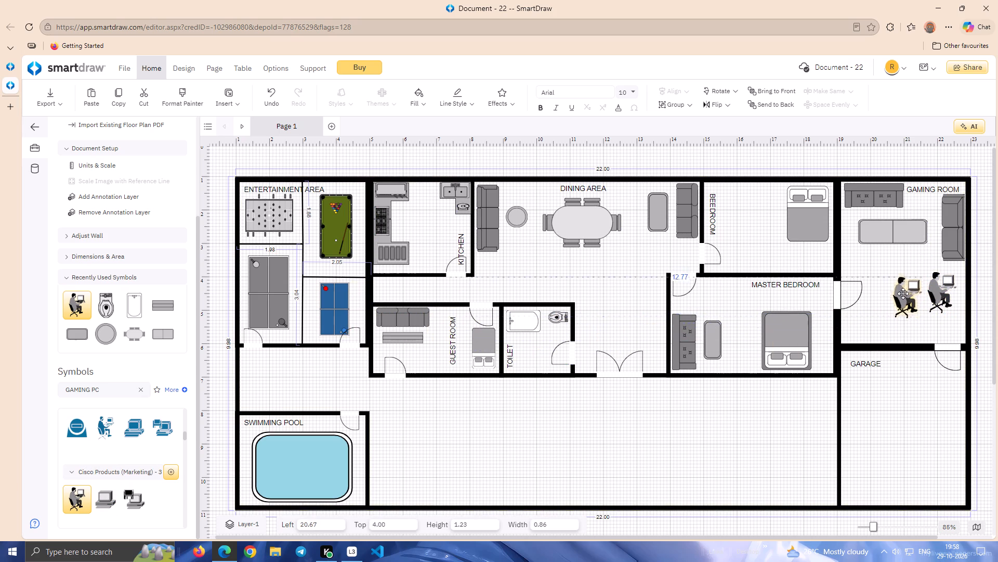
pyautogui.moveTo(903, 293); pyautogui.dragTo(902, 291)
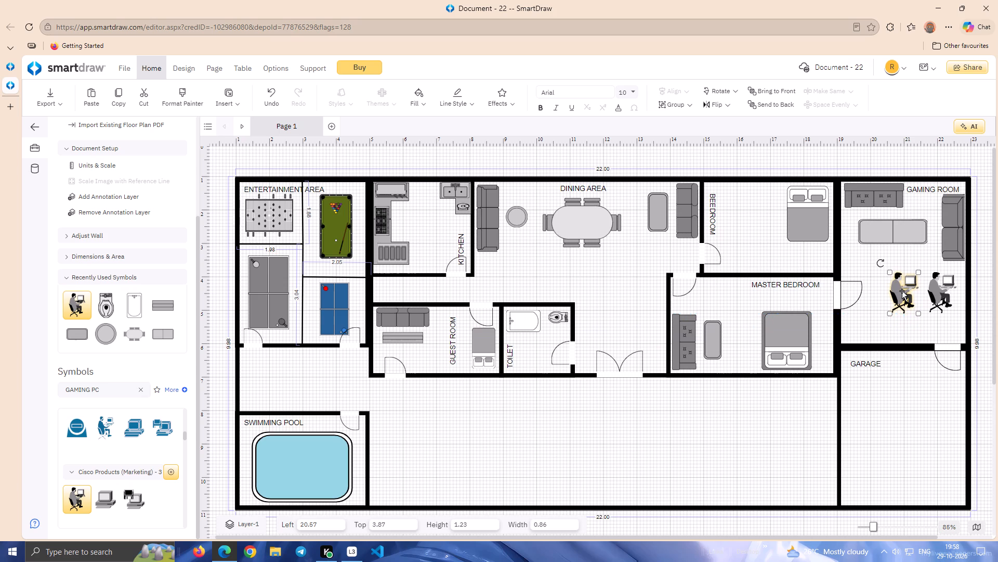
pyautogui.moveTo(891, 314); pyautogui.dragTo(894, 303)
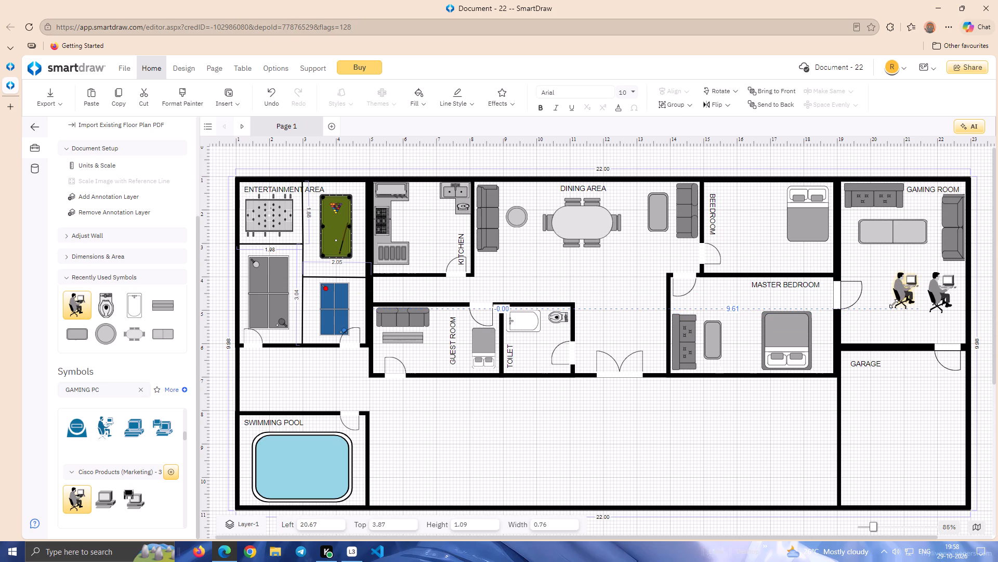
pyautogui.moveTo(894, 303); pyautogui.dragTo(894, 303)
pyautogui.moveTo(904, 291); pyautogui.dragTo(910, 295)
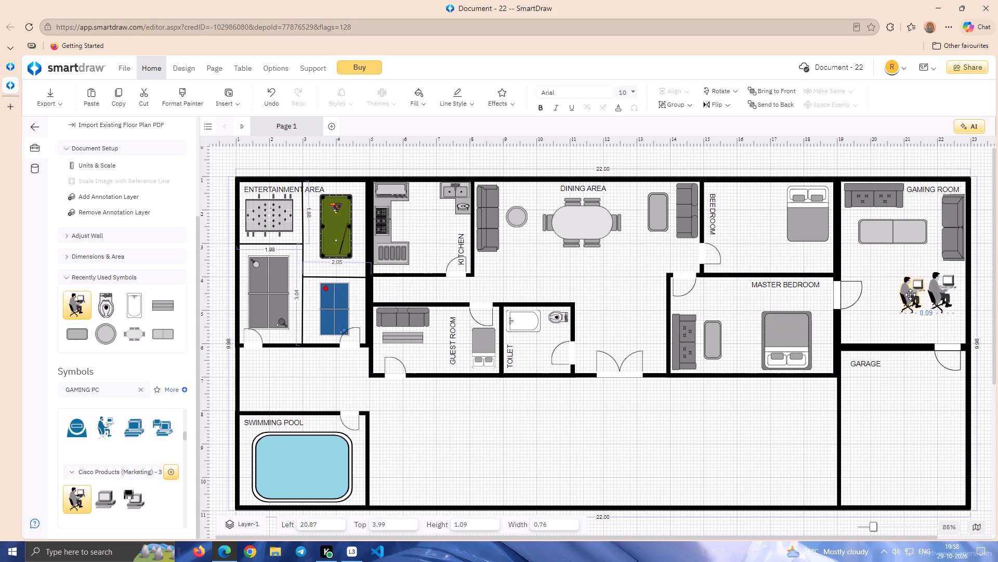
pyautogui.moveTo(910, 295); pyautogui.dragTo(916, 319)
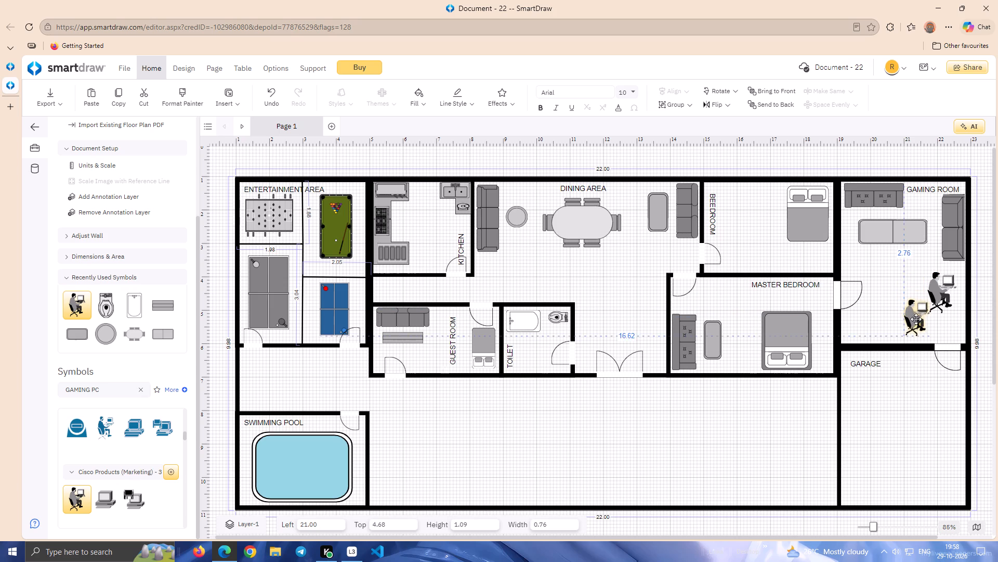
pyautogui.moveTo(916, 319); pyautogui.dragTo(866, 322)
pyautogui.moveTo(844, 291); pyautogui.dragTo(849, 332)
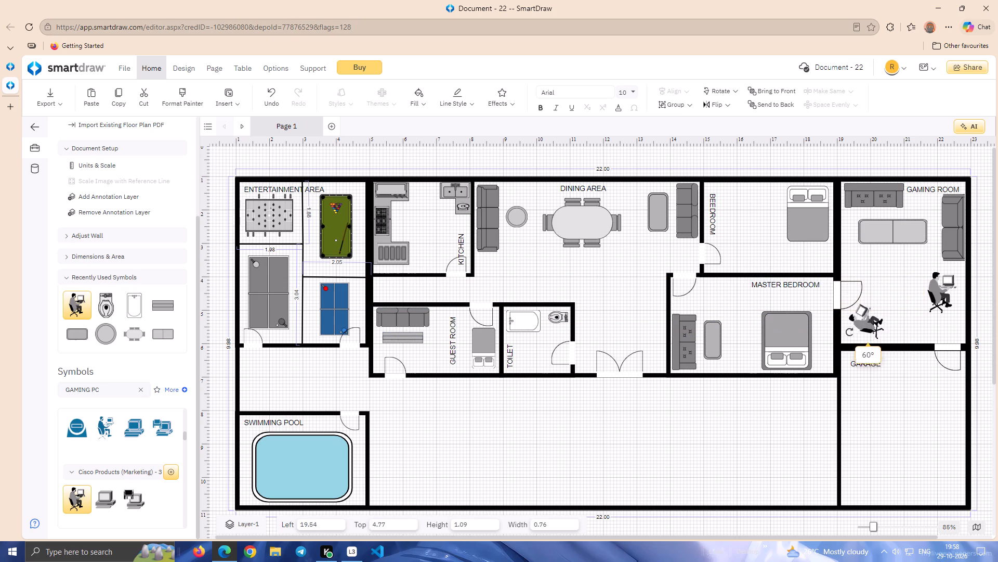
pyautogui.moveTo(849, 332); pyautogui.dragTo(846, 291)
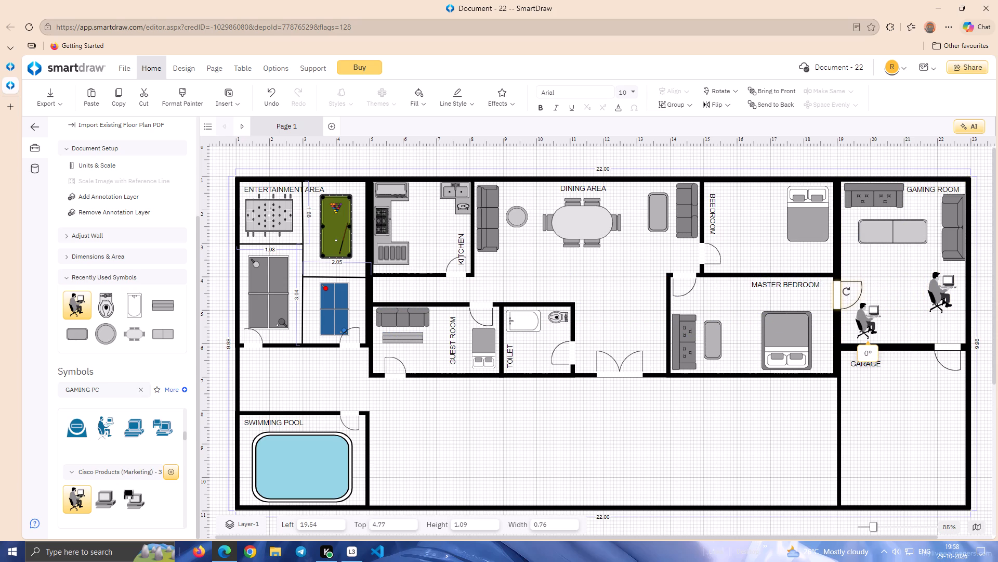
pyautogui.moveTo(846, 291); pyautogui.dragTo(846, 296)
# Move the larger PC Man slightly closer to the sofa along the gaming room's outer wall.
pyautogui.moveTo(936, 295); pyautogui.dragTo(936, 297)
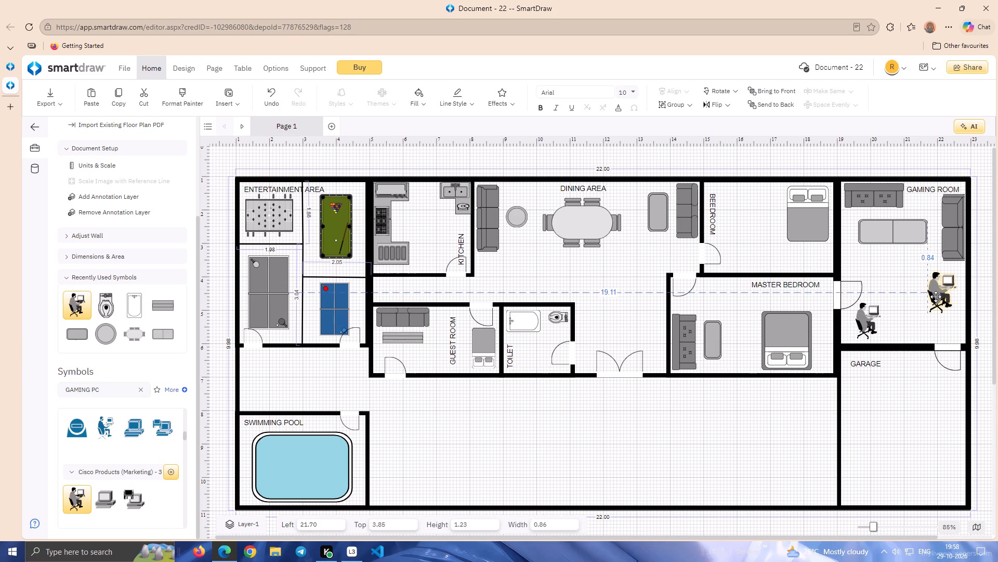
pyautogui.moveTo(936, 297); pyautogui.dragTo(928, 289)
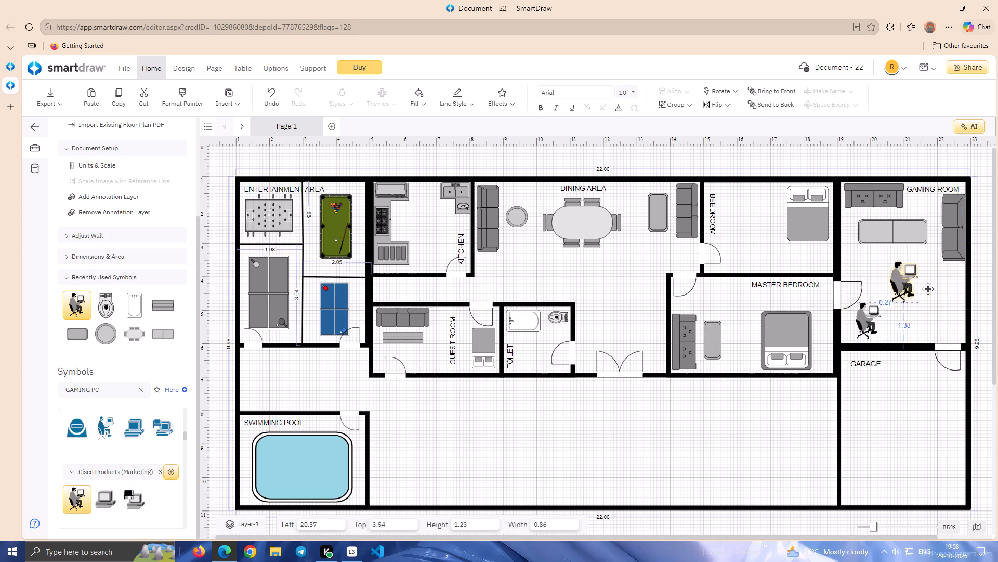
pyautogui.moveTo(928, 289); pyautogui.dragTo(936, 289)
pyautogui.click(902, 312)
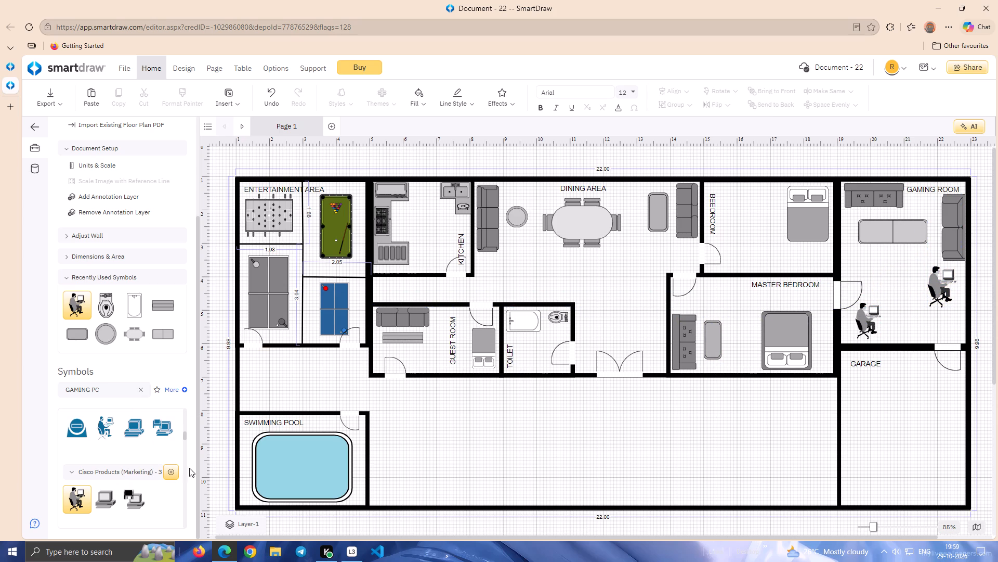
# Add the iMac System symbol from PCs & Work Stations to the gaming room and shrink it to about 1.17 wide by 1.15 high.
pyautogui.moveTo(184, 438); pyautogui.dragTo(184, 442)
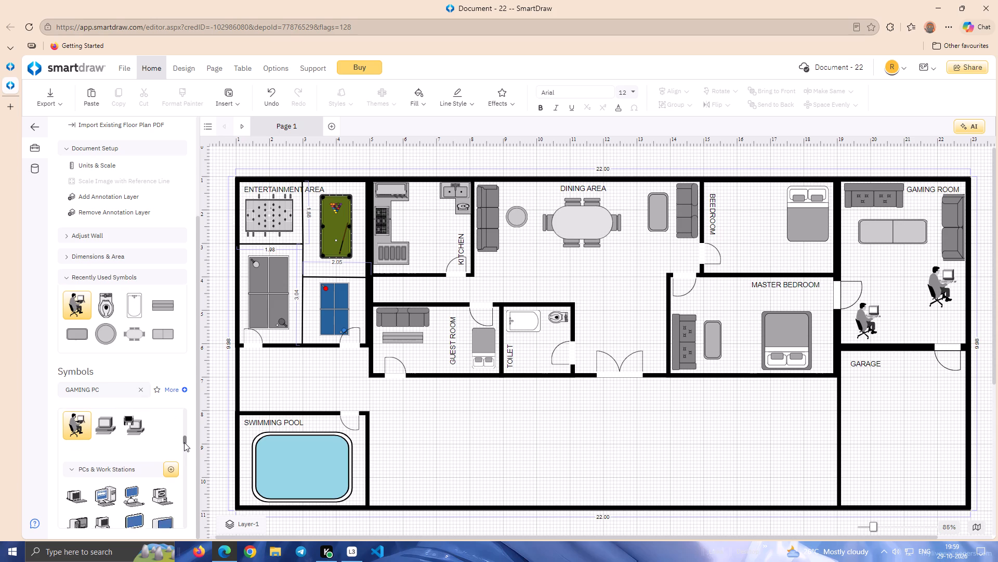
pyautogui.moveTo(184, 442); pyautogui.dragTo(184, 447)
pyautogui.doubleClick(132, 419)
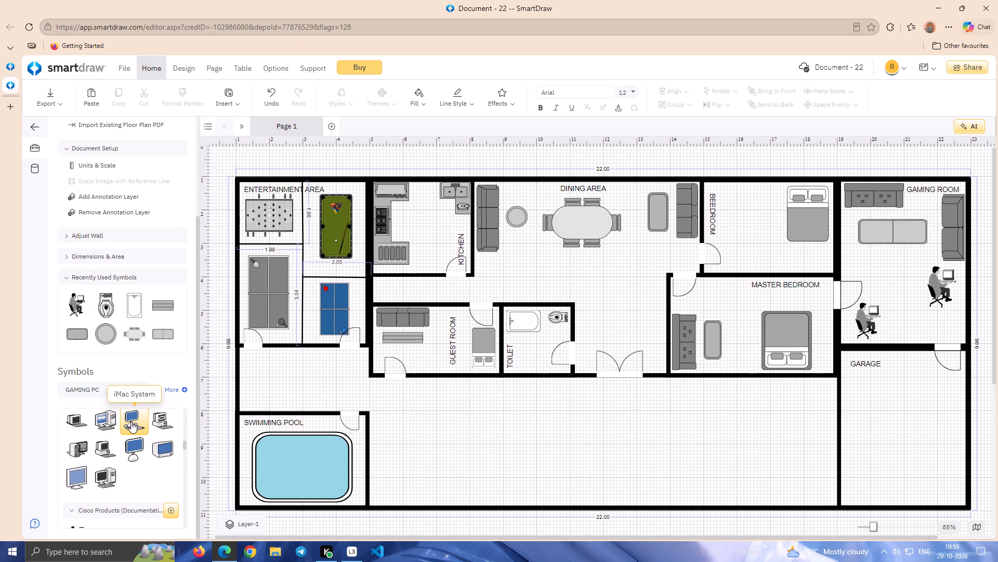
pyautogui.click(132, 419)
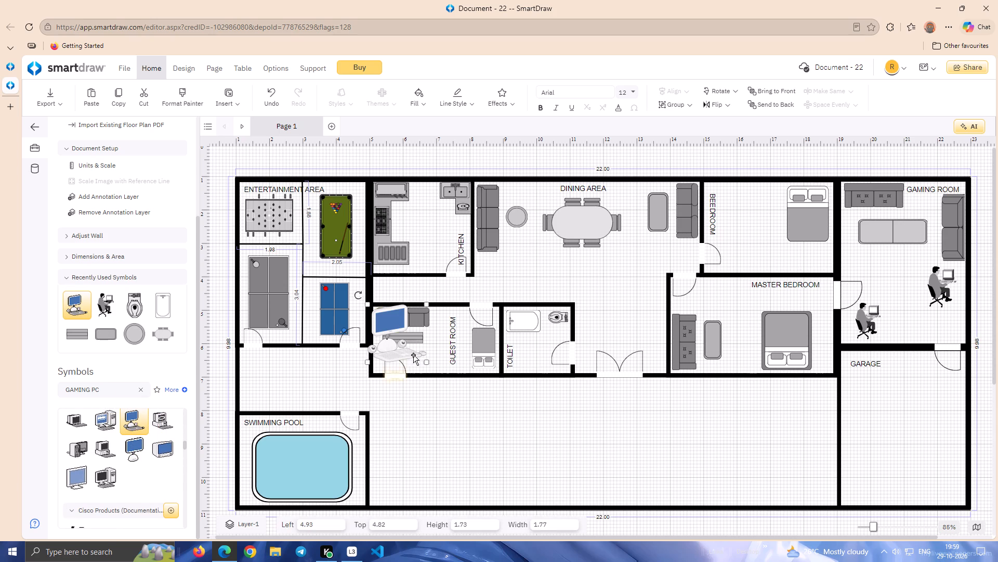
pyautogui.moveTo(402, 348); pyautogui.dragTo(910, 318)
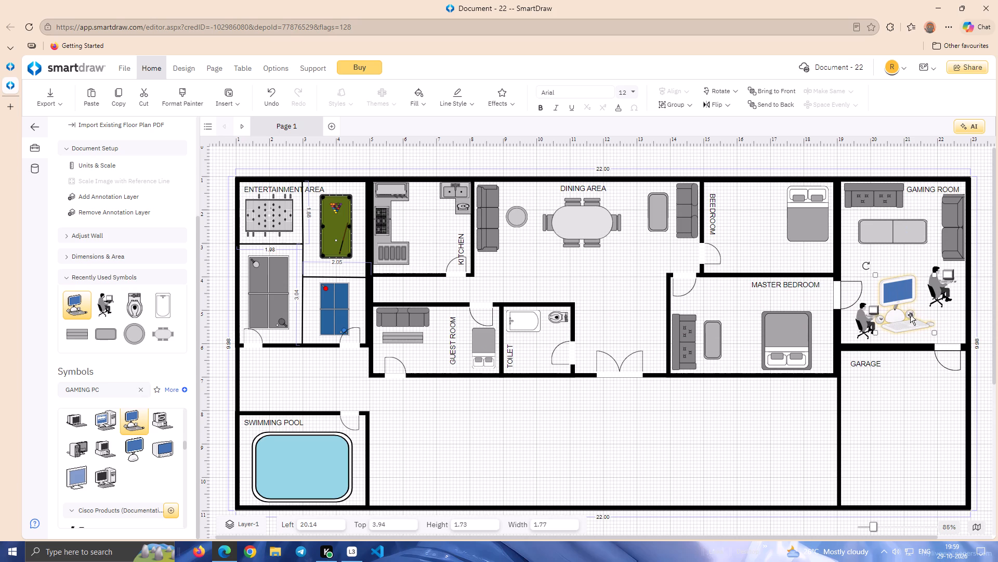
pyautogui.moveTo(934, 277); pyautogui.dragTo(915, 292)
# Rotate the iMac System symbol to a slight tilt.
pyautogui.moveTo(863, 285); pyautogui.dragTo(965, 295)
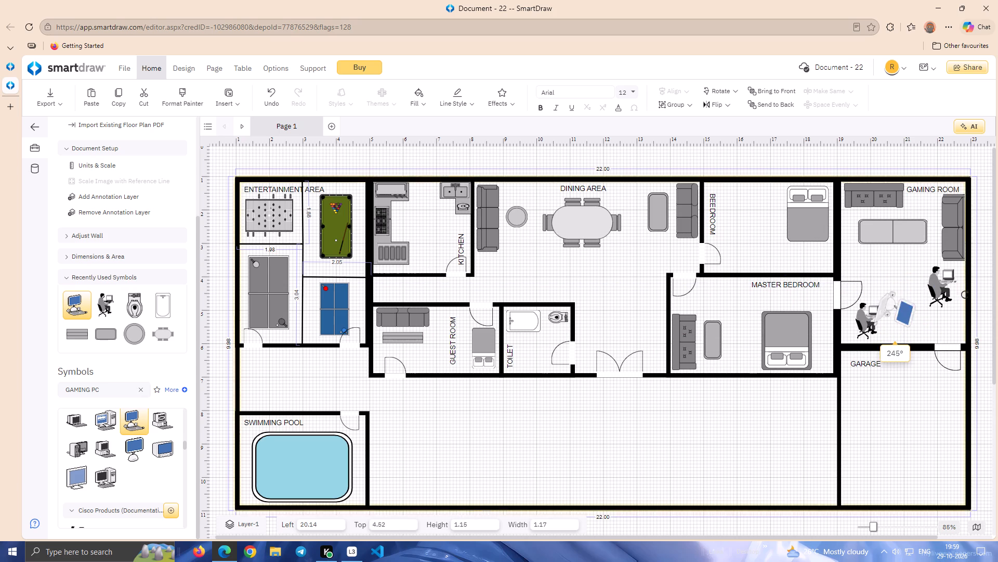
pyautogui.moveTo(965, 295); pyautogui.dragTo(863, 271)
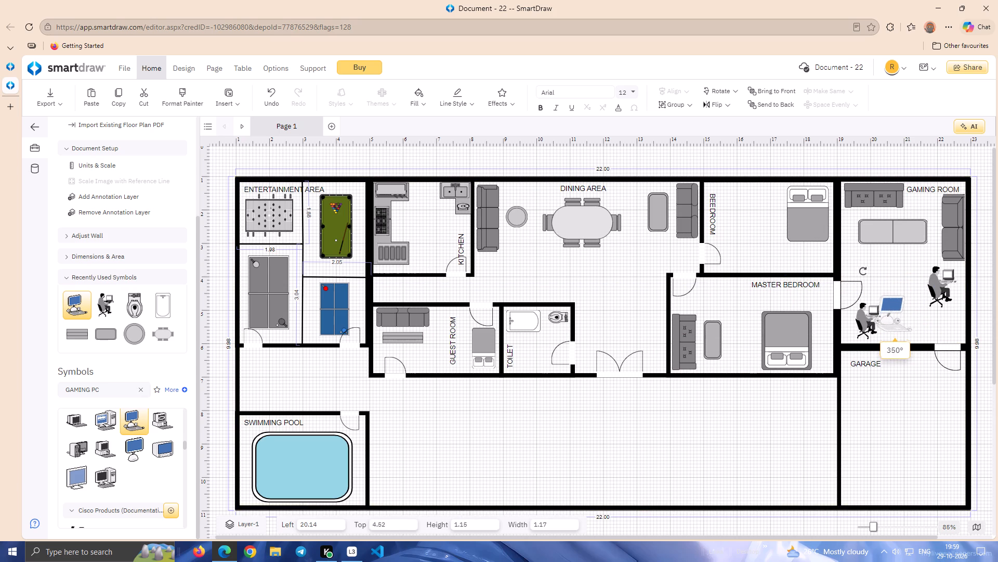
pyautogui.moveTo(863, 271); pyautogui.dragTo(859, 276)
# Shrink the iMac System symbol to 0.79 wide by 0.77 high and place it between the gaming room's long table and the door, near the bedroom wall.
pyautogui.moveTo(888, 313); pyautogui.dragTo(890, 315)
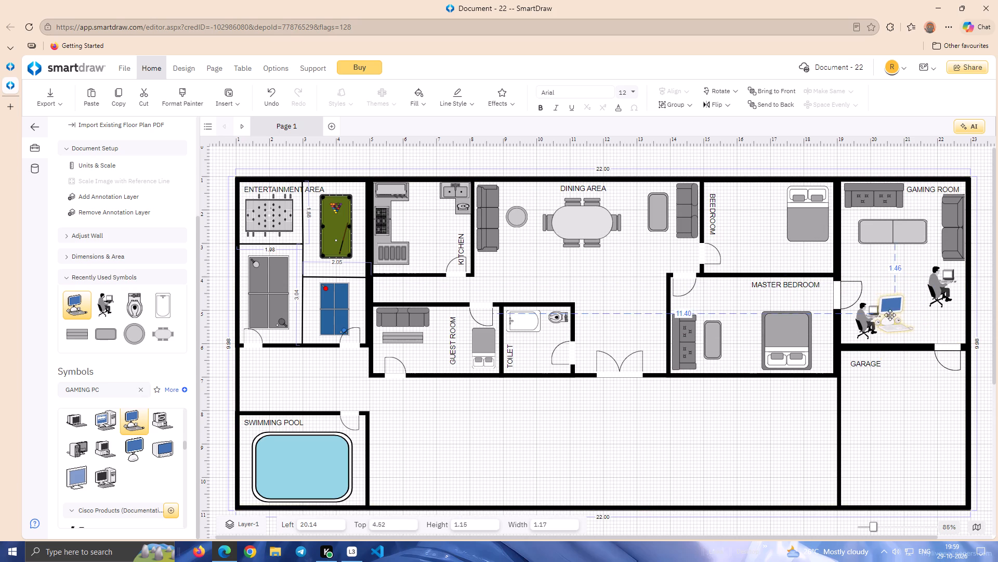
pyautogui.moveTo(890, 315); pyautogui.dragTo(910, 313)
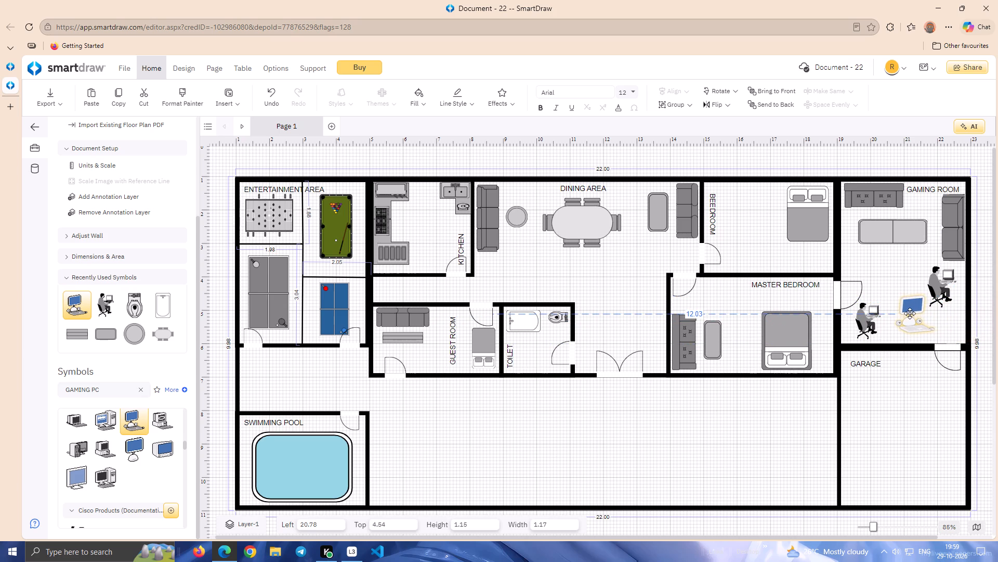
pyautogui.moveTo(910, 313); pyautogui.dragTo(856, 261)
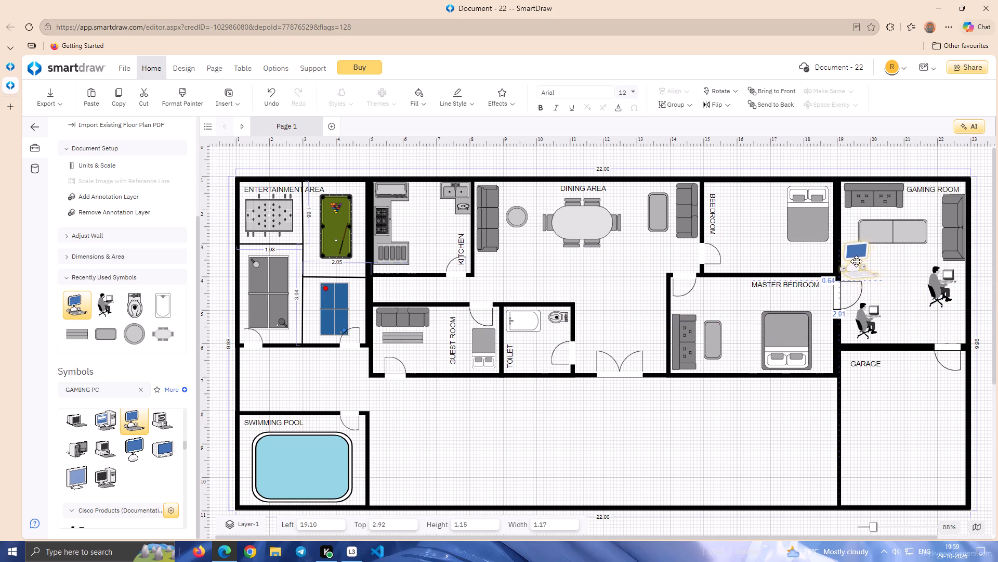
pyautogui.moveTo(856, 261); pyautogui.dragTo(862, 265)
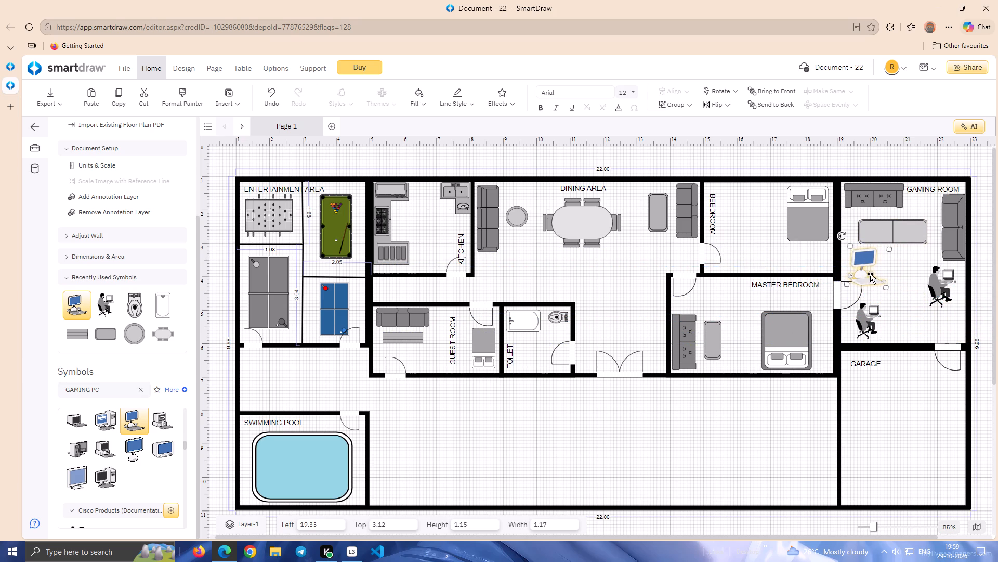
pyautogui.moveTo(851, 247); pyautogui.dragTo(862, 256)
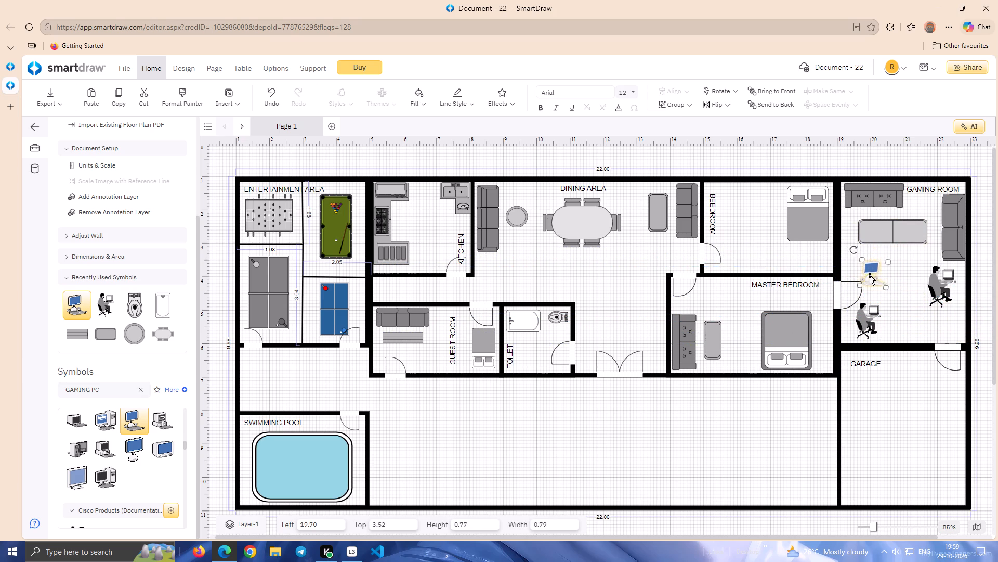
pyautogui.moveTo(870, 275); pyautogui.dragTo(857, 262)
pyautogui.click(888, 270)
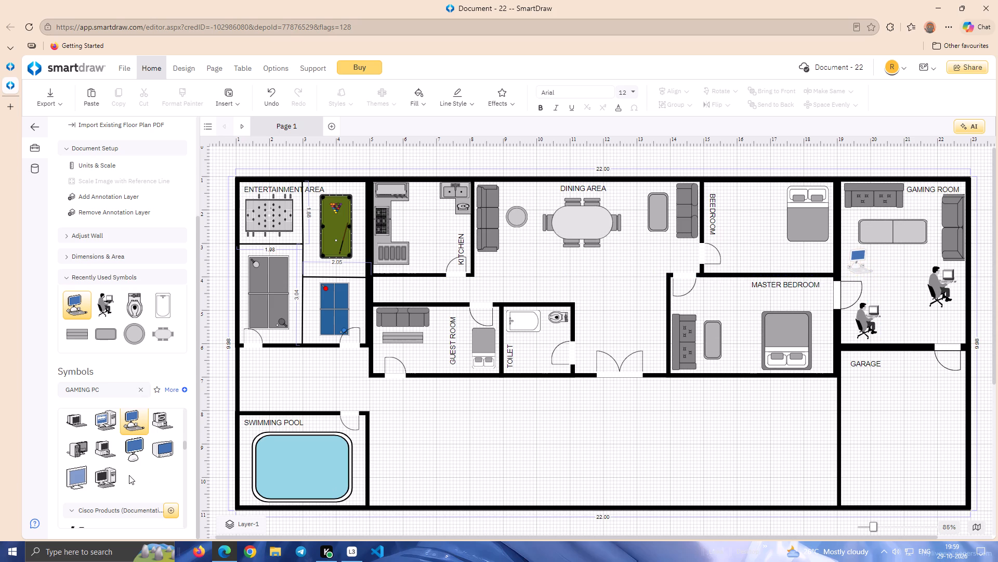
# Search the symbols for MAN and place the standing man-and-woman pair from Cisco Products (Marketing) - 3 in the dining area, between the round table and toilet room.
pyautogui.moveTo(185, 448); pyautogui.dragTo(185, 442)
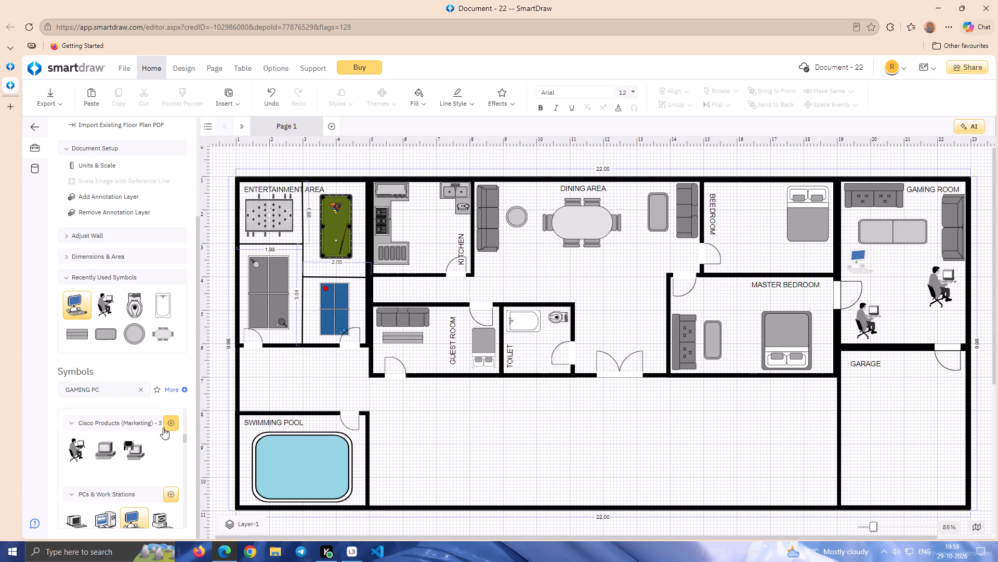
pyautogui.click(144, 393)
pyautogui.click(130, 392)
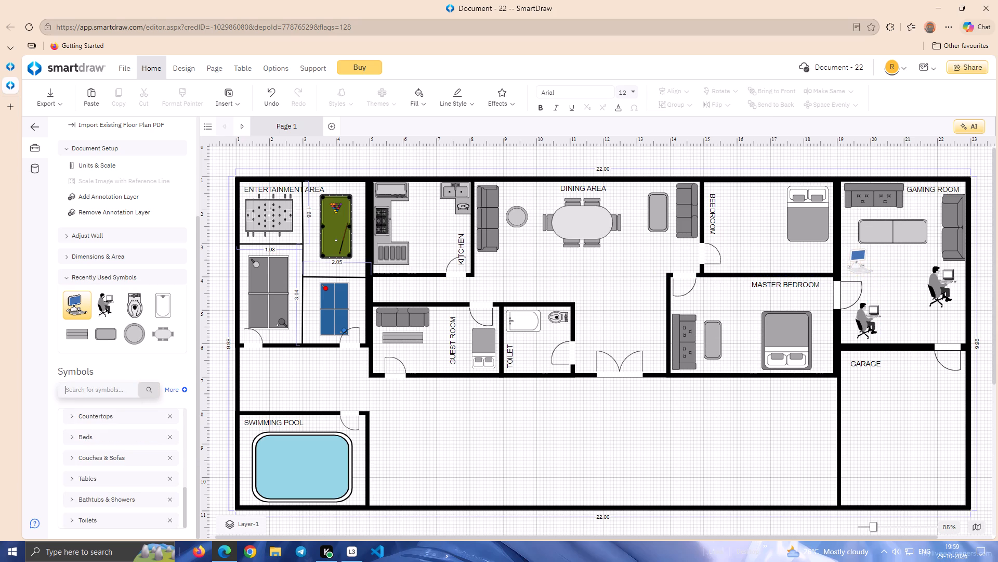
pyautogui.write('MAN')
pyautogui.press('Return')
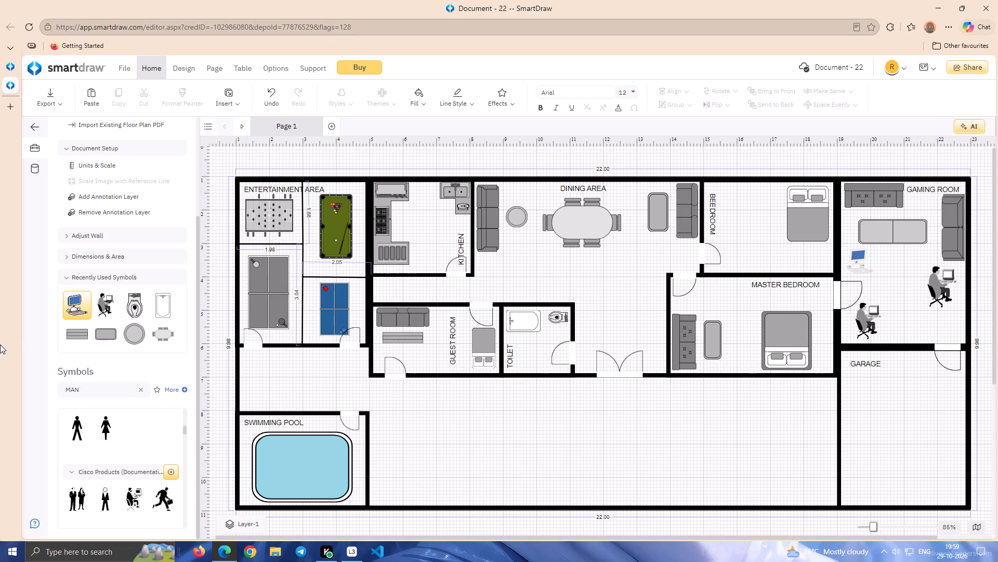
pyautogui.moveTo(185, 430); pyautogui.dragTo(185, 441)
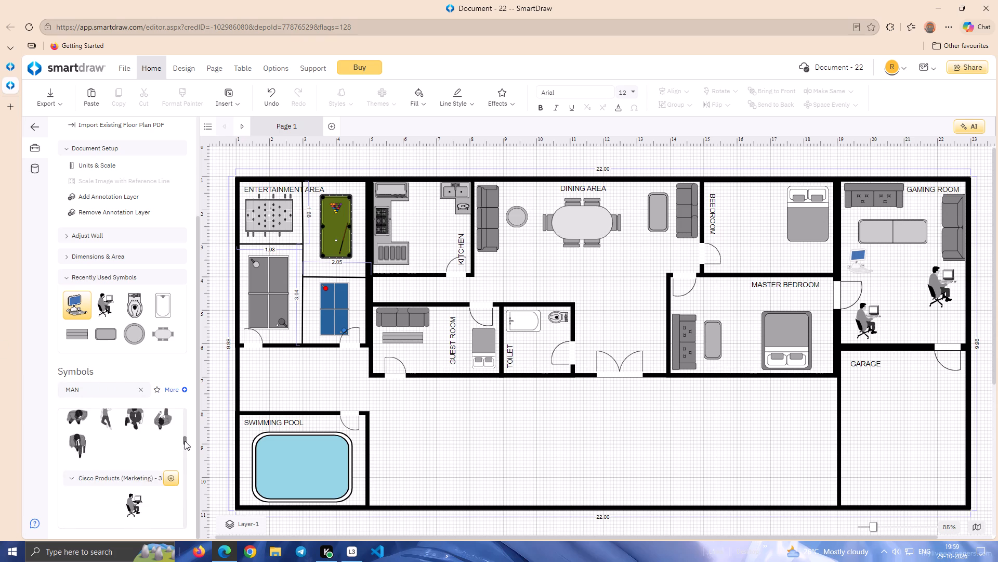
pyautogui.moveTo(185, 441); pyautogui.dragTo(185, 440)
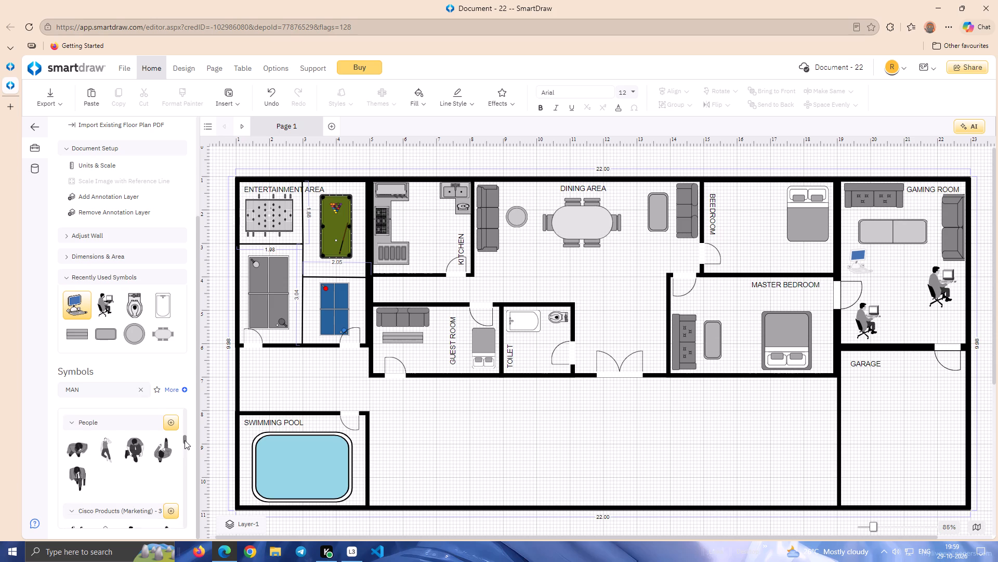
pyautogui.moveTo(185, 440); pyautogui.dragTo(185, 443)
pyautogui.doubleClick(78, 460)
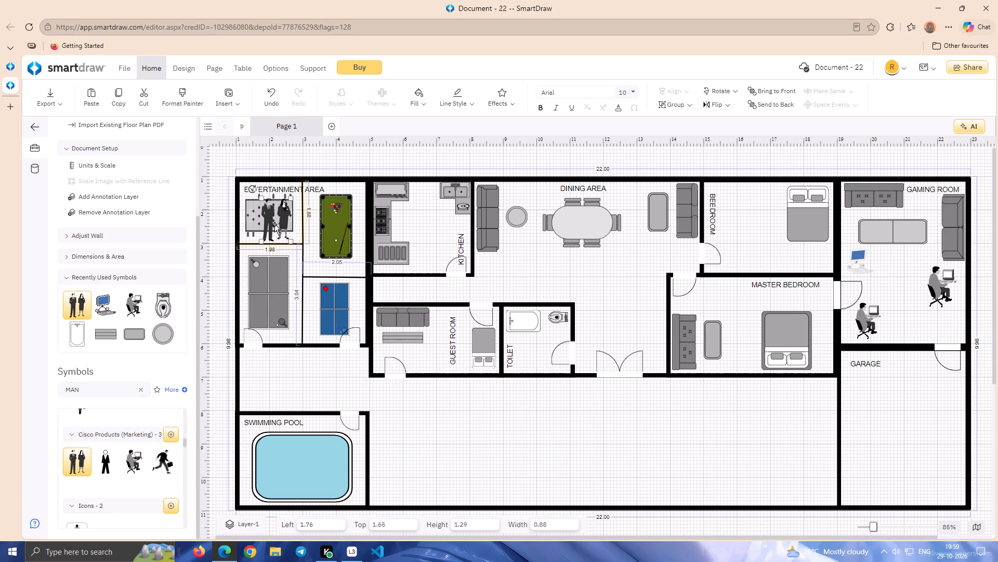
pyautogui.moveTo(274, 222); pyautogui.dragTo(530, 265)
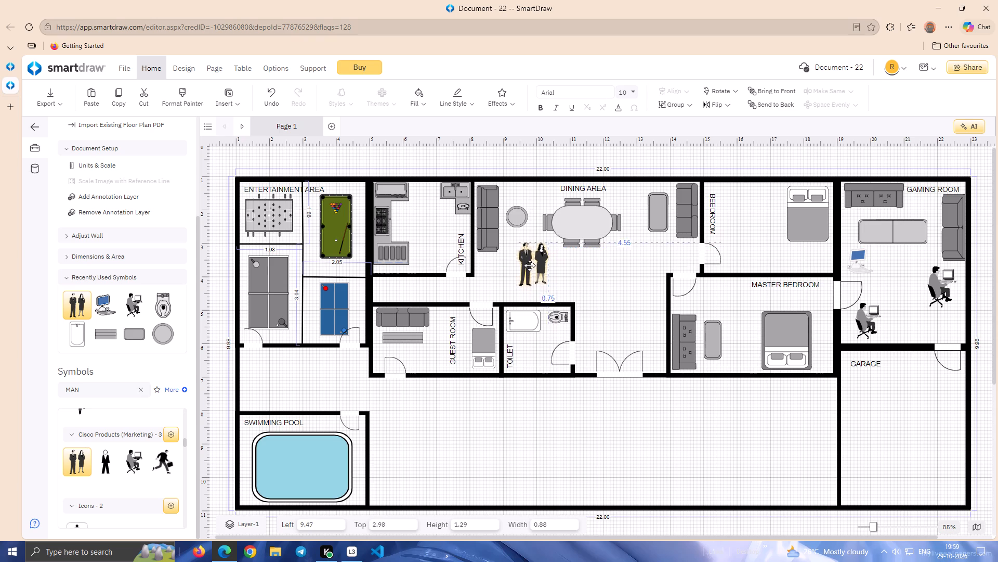
pyautogui.moveTo(530, 265); pyautogui.dragTo(528, 260)
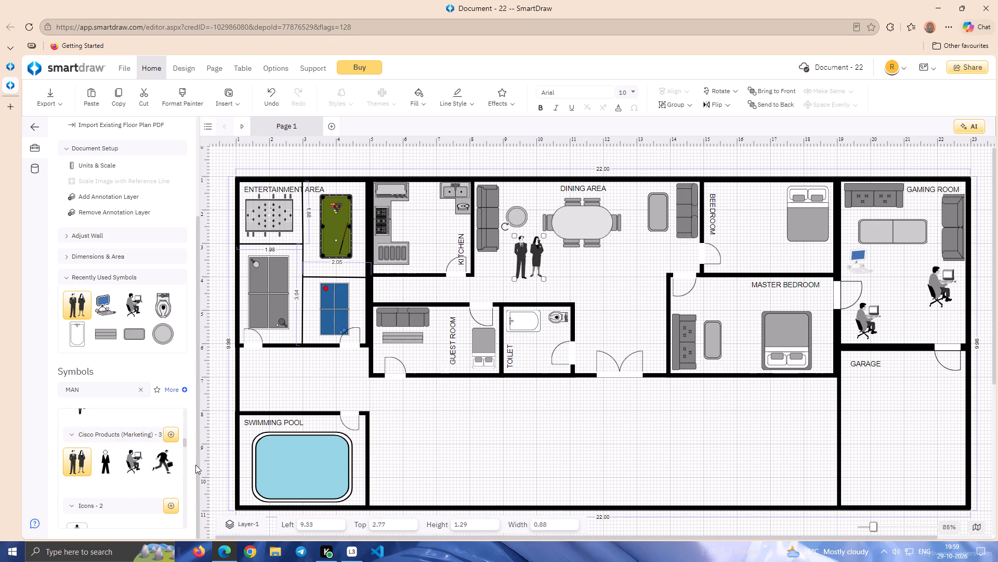
# Look through the remaining MAN symbol results for other people symbols.
pyautogui.moveTo(187, 442); pyautogui.dragTo(187, 449)
pyautogui.moveTo(186, 443); pyautogui.dragTo(186, 452)
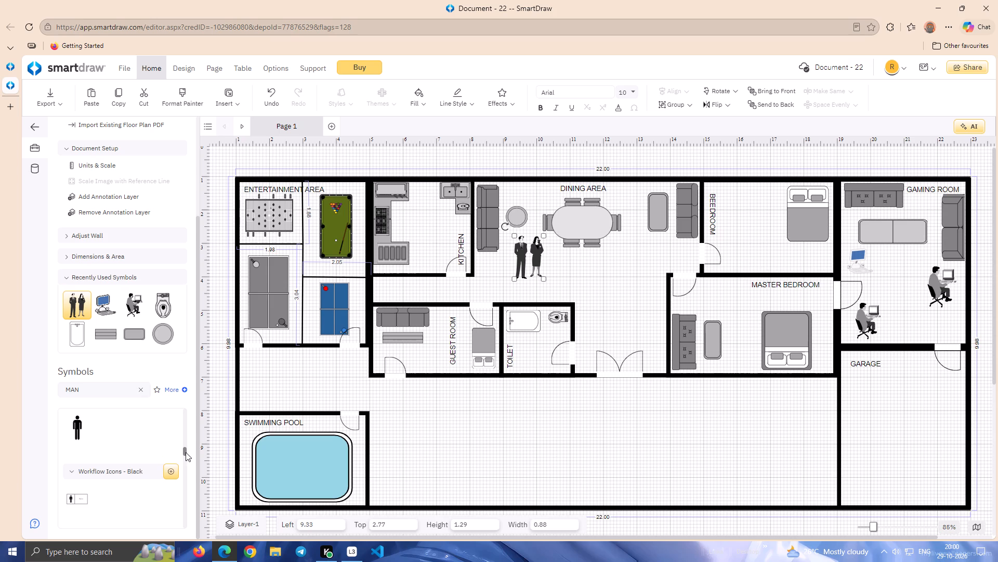
pyautogui.moveTo(186, 452); pyautogui.dragTo(185, 470)
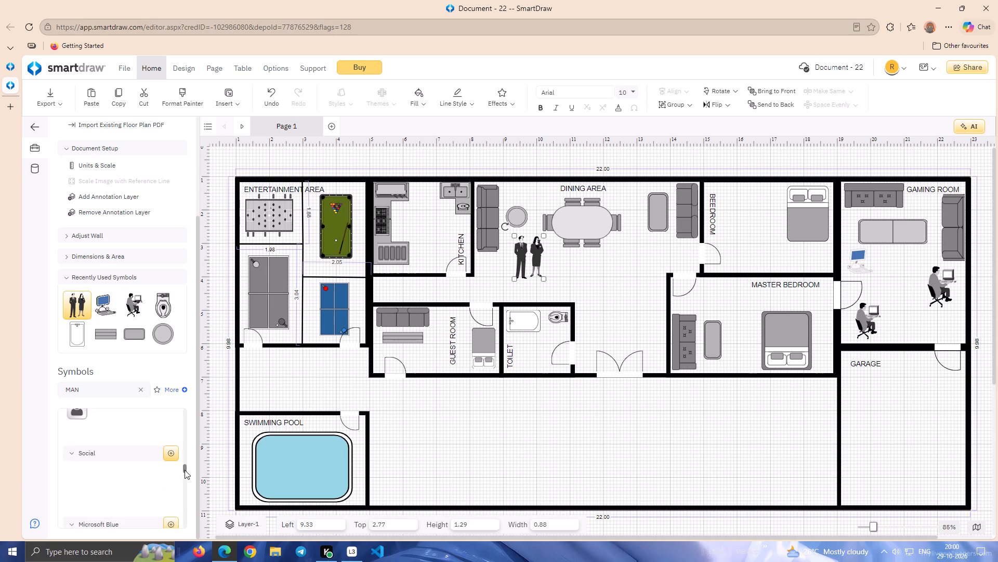
pyautogui.moveTo(185, 470); pyautogui.dragTo(182, 493)
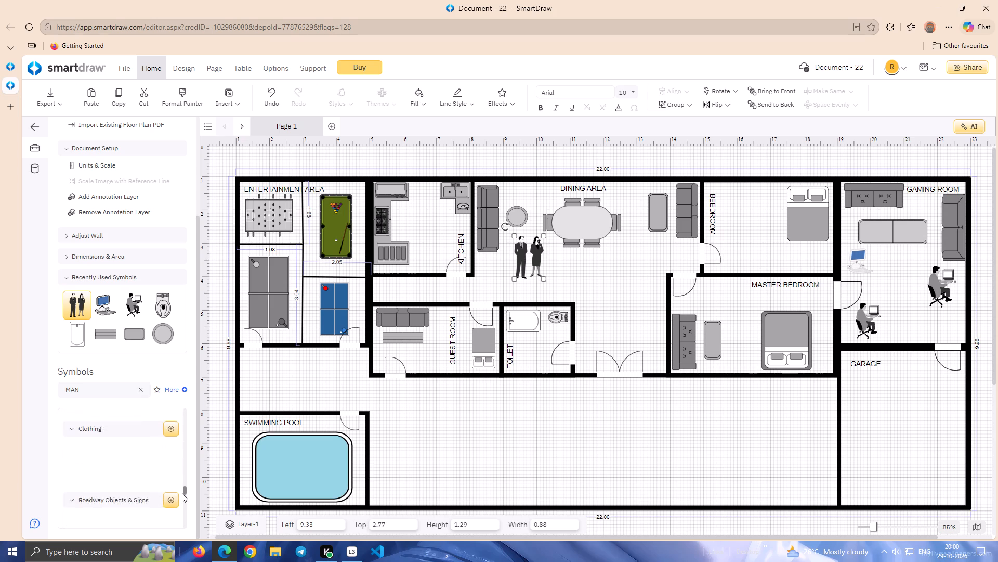
pyautogui.moveTo(182, 493); pyautogui.dragTo(179, 519)
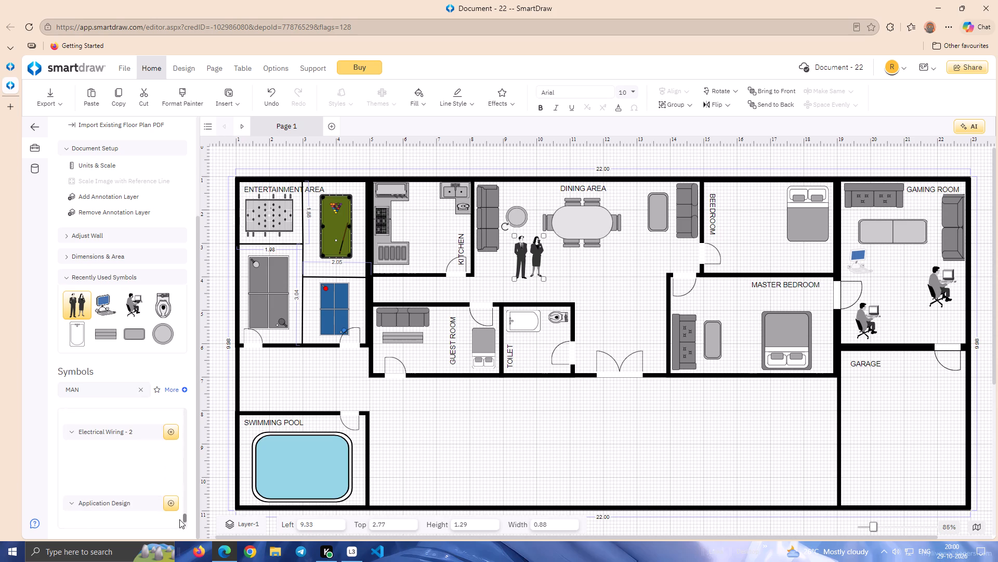
pyautogui.moveTo(179, 519); pyautogui.dragTo(179, 526)
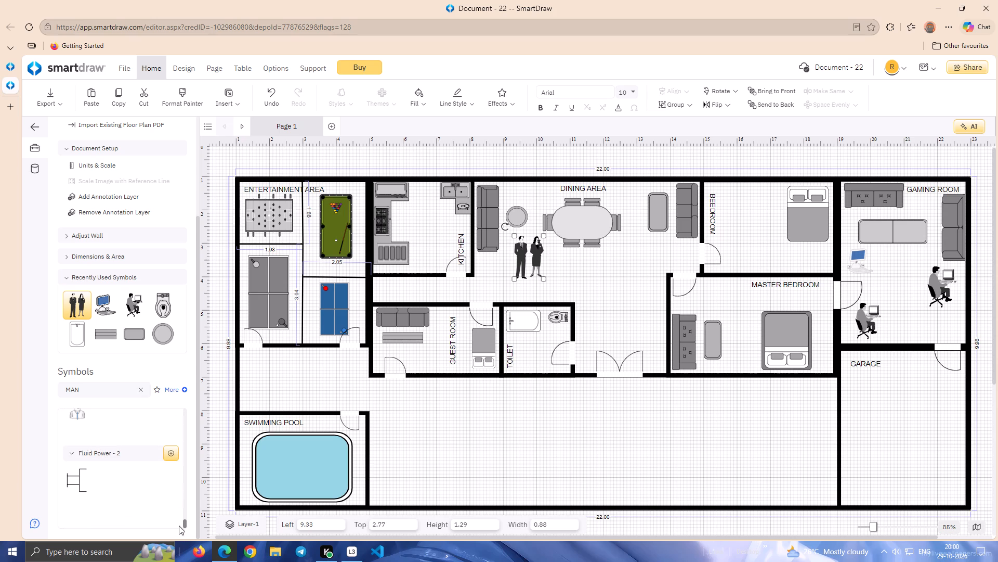
pyautogui.moveTo(179, 526); pyautogui.dragTo(194, 408)
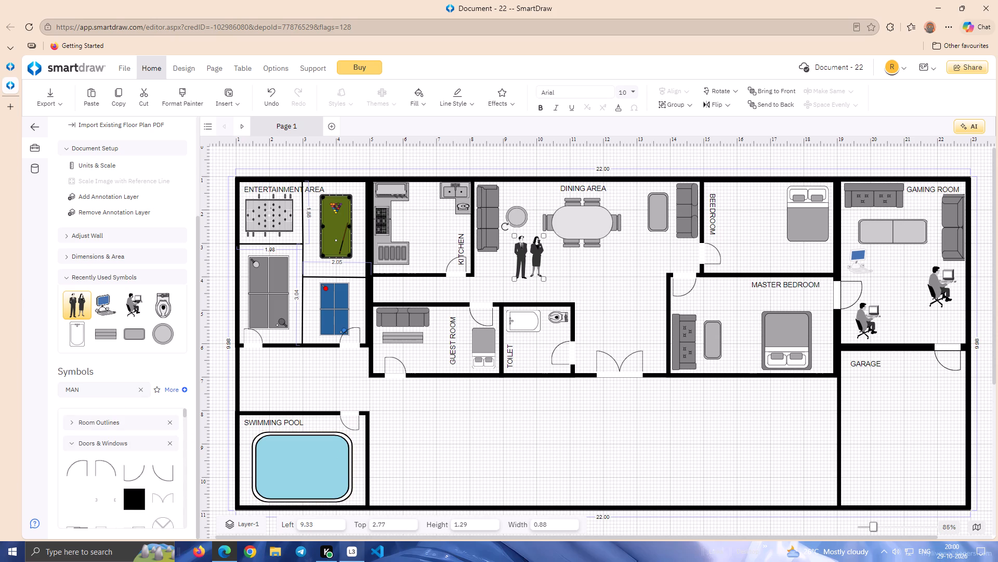